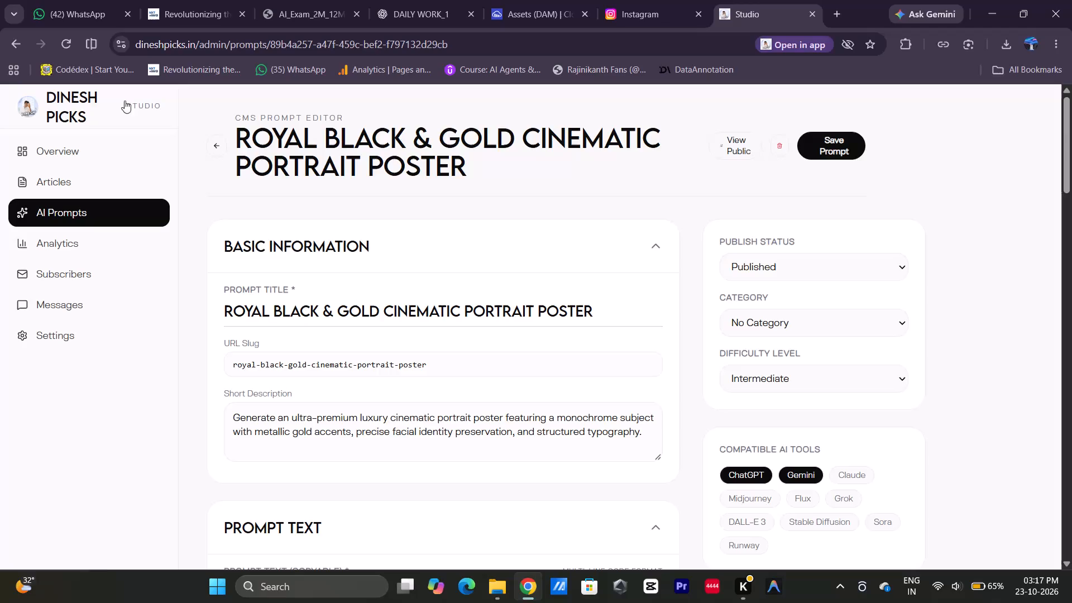
# Leave the prompt editor for the public Dinesh Picks site and open its AI Prompts library page.
pyautogui.click(95, 100)
pyautogui.click(484, 100)
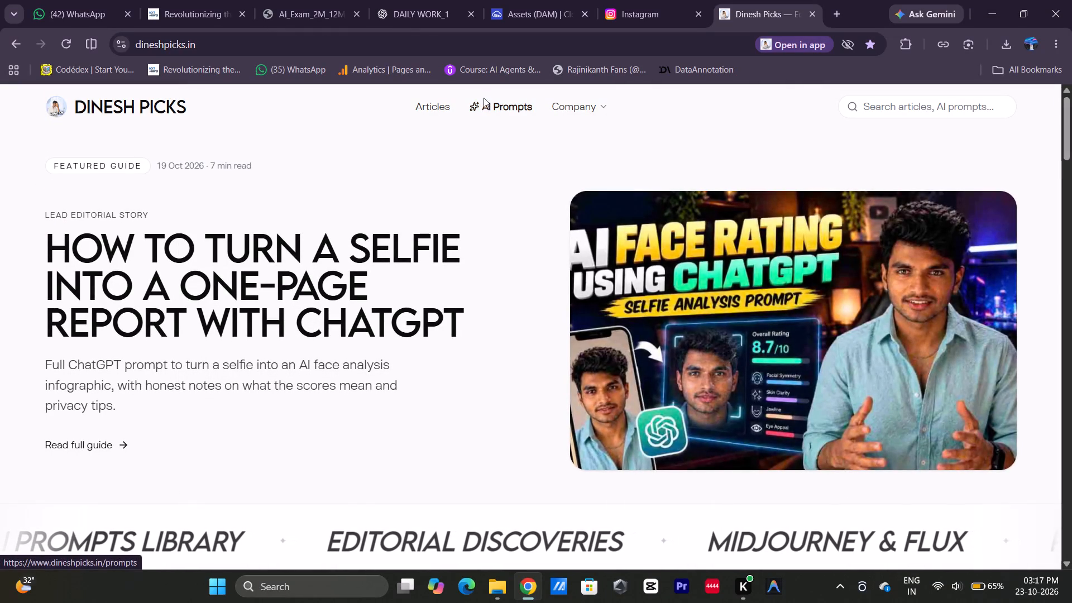
pyautogui.click(475, 104)
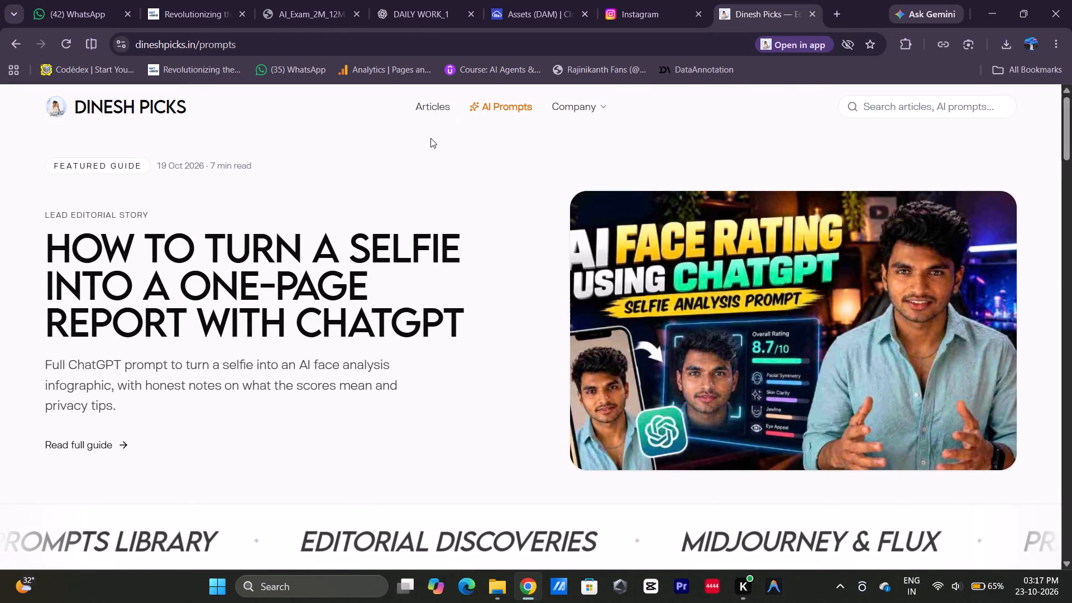
pyautogui.scroll(-10, 429, 138)
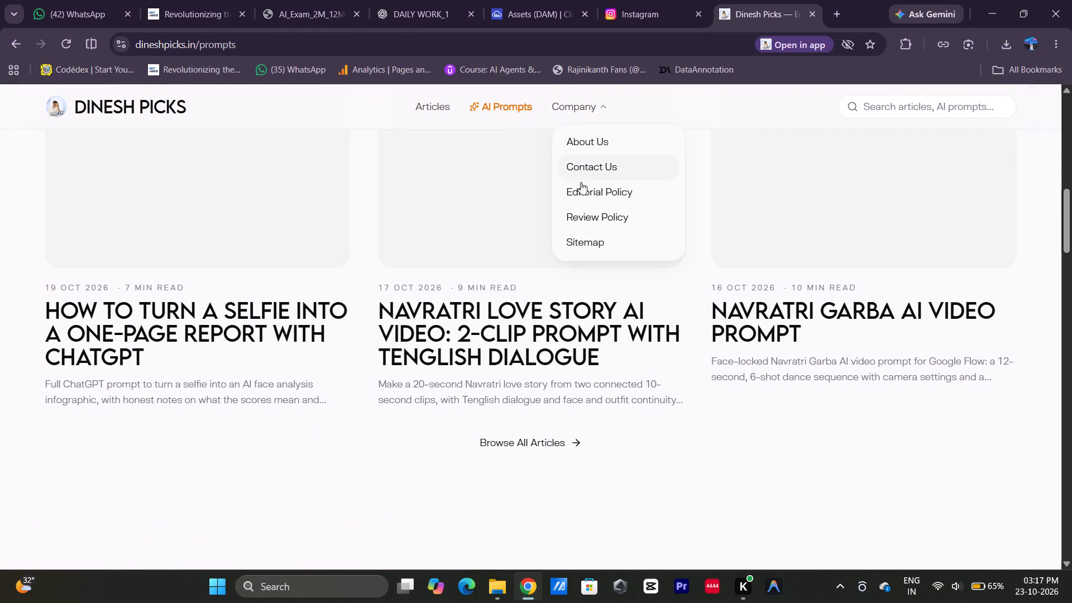
pyautogui.click(496, 102)
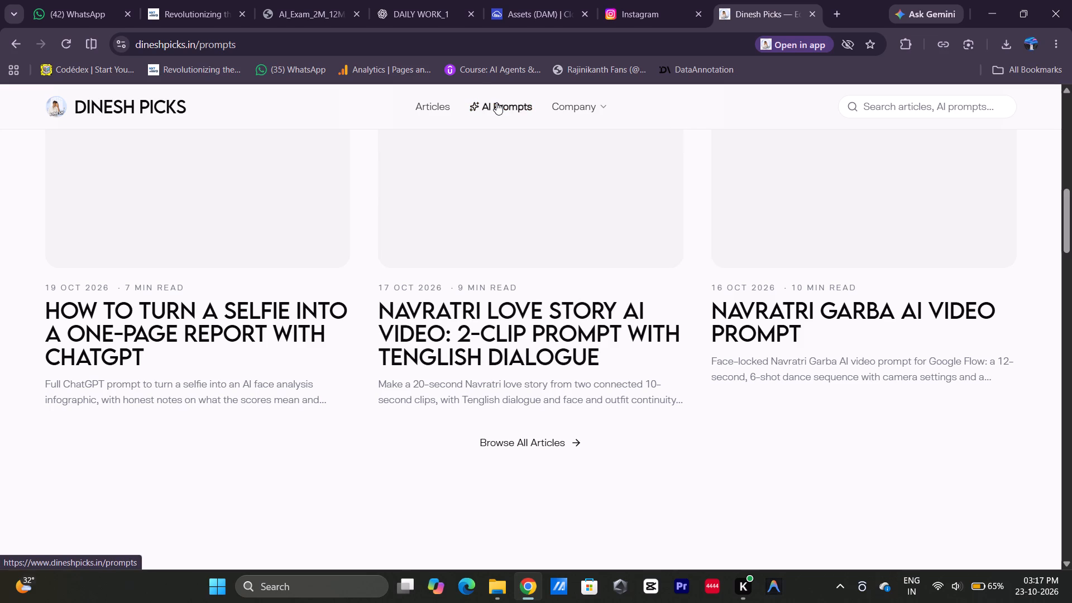
pyautogui.scroll(10, 210, 200)
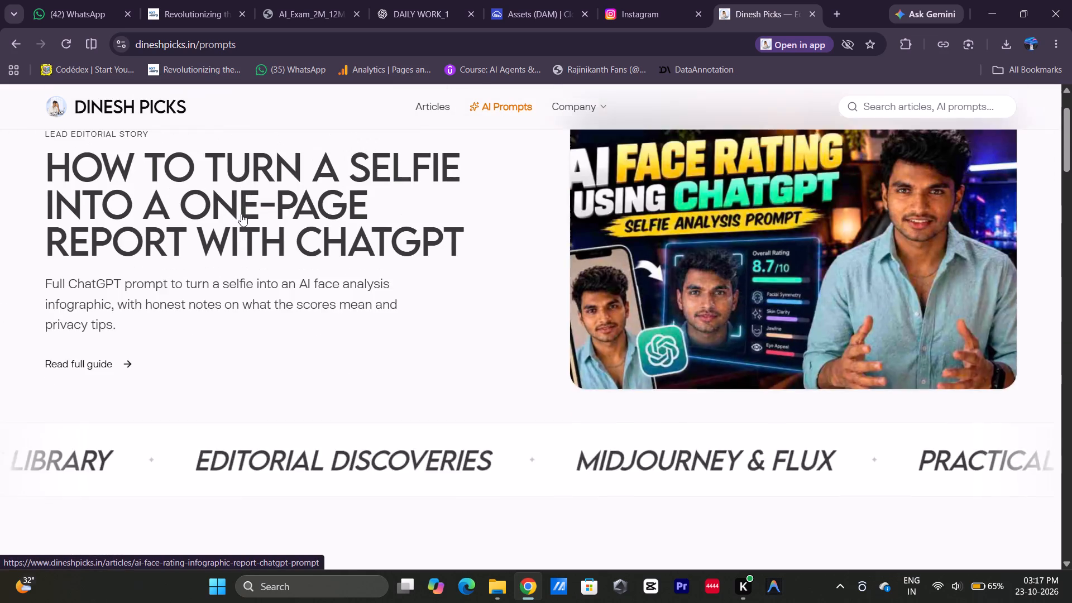
pyautogui.scroll(6, 241, 214)
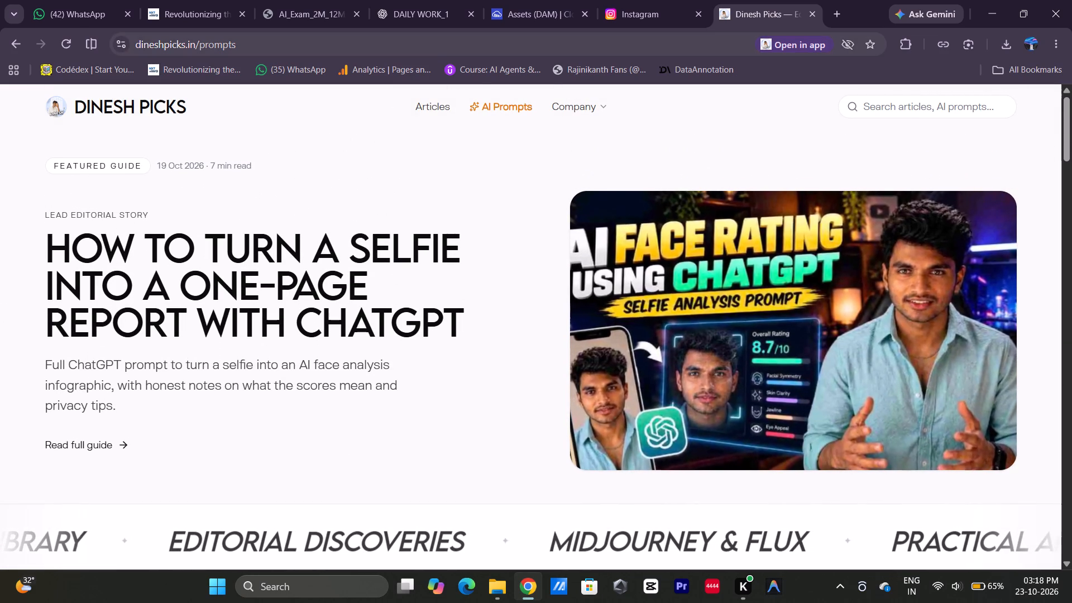
pyautogui.click(395, 40)
# Check the computer's Wi-Fi connection and close the network view.
pyautogui.click(953, 593)
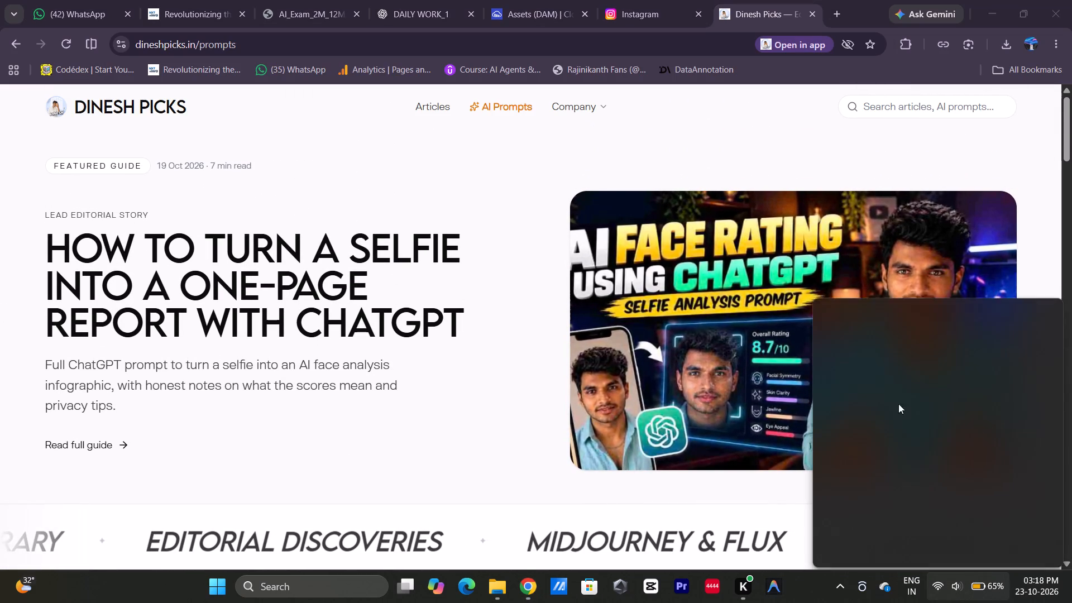
pyautogui.click(879, 326)
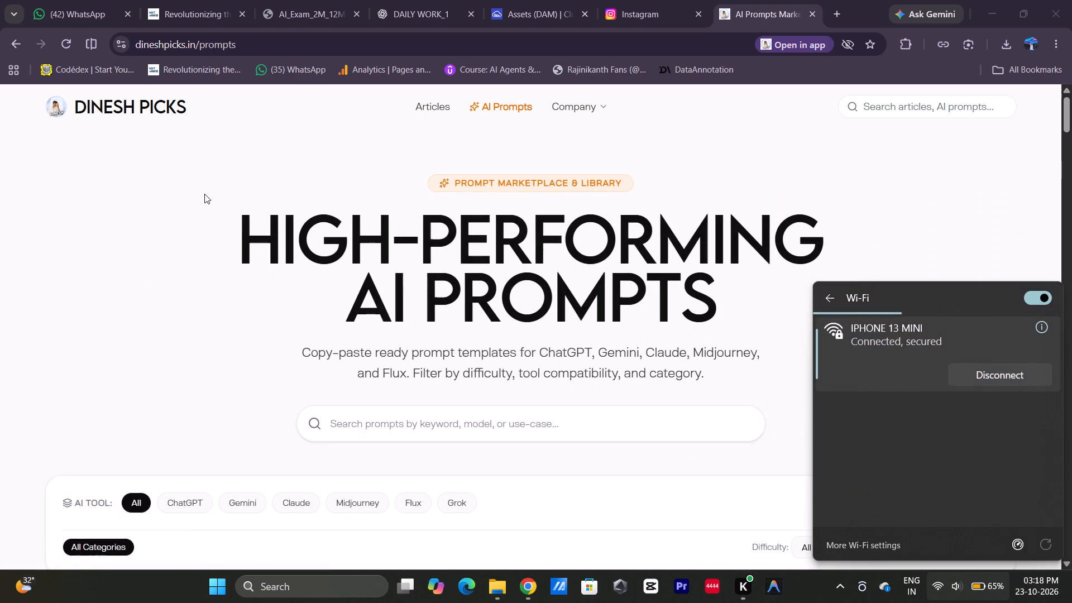
pyautogui.click(202, 195)
# Browse the AI Prompts gallery and examine the published prompt cards, starting with the Royal Black & Gold poster.
pyautogui.scroll(-8, 200, 203)
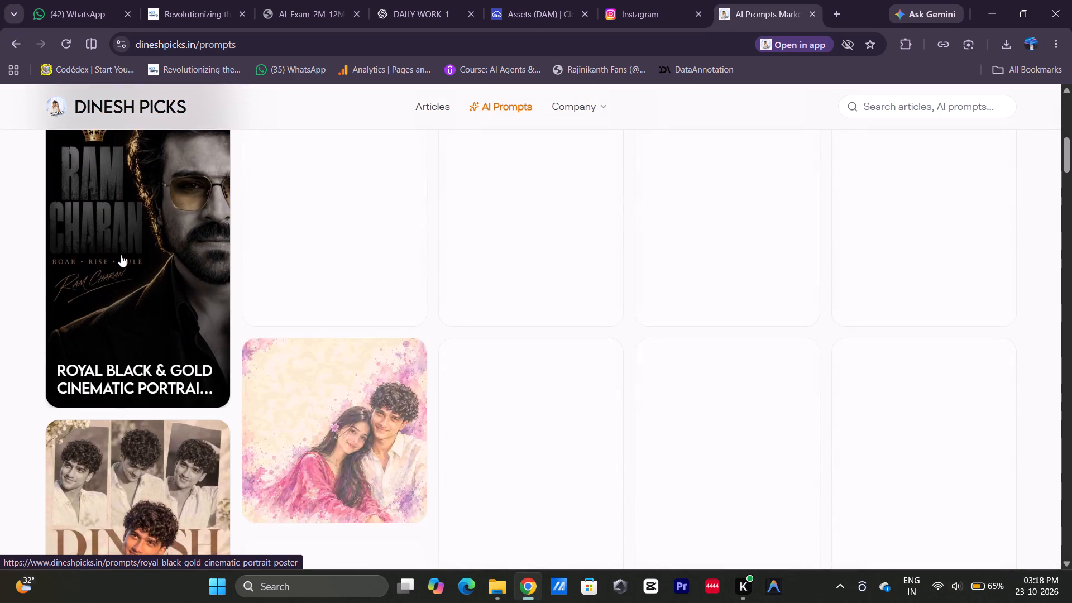
pyautogui.scroll(2, 0, 326)
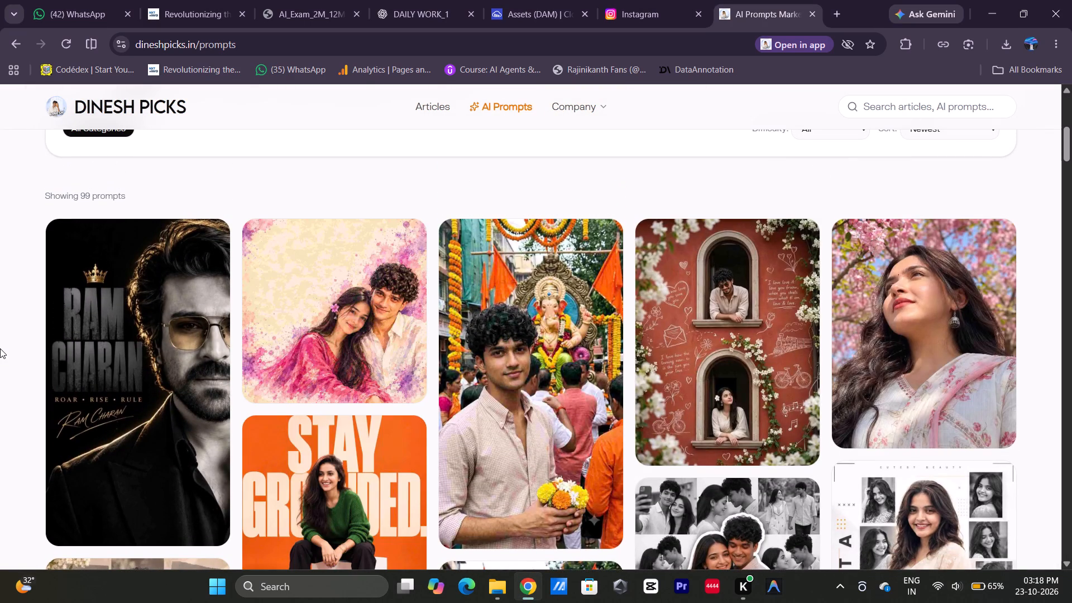
pyautogui.scroll(-3, 0, 352)
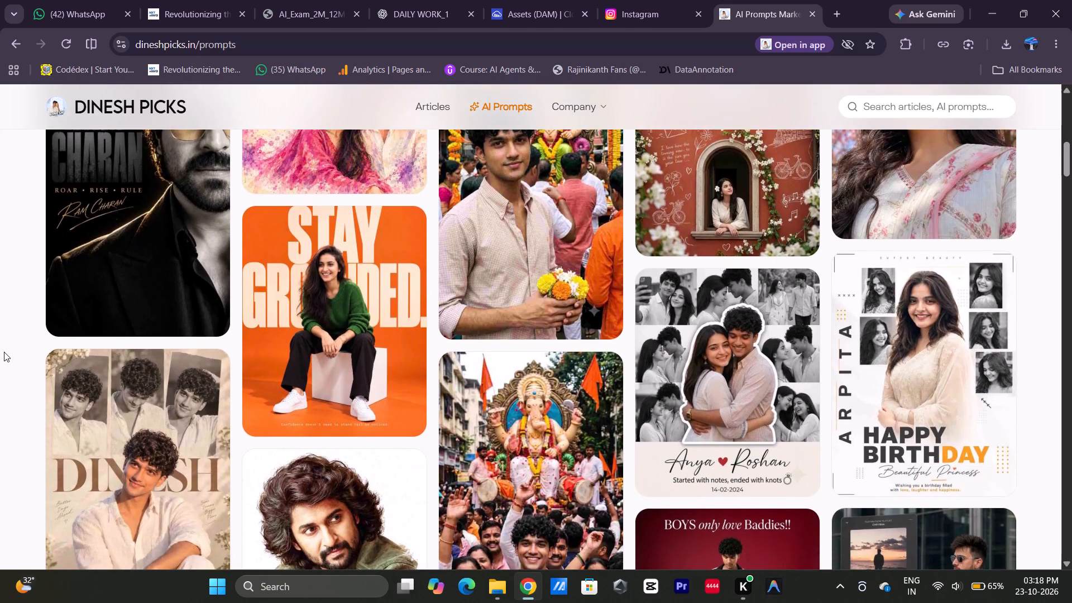
pyautogui.scroll(-12, 4, 351)
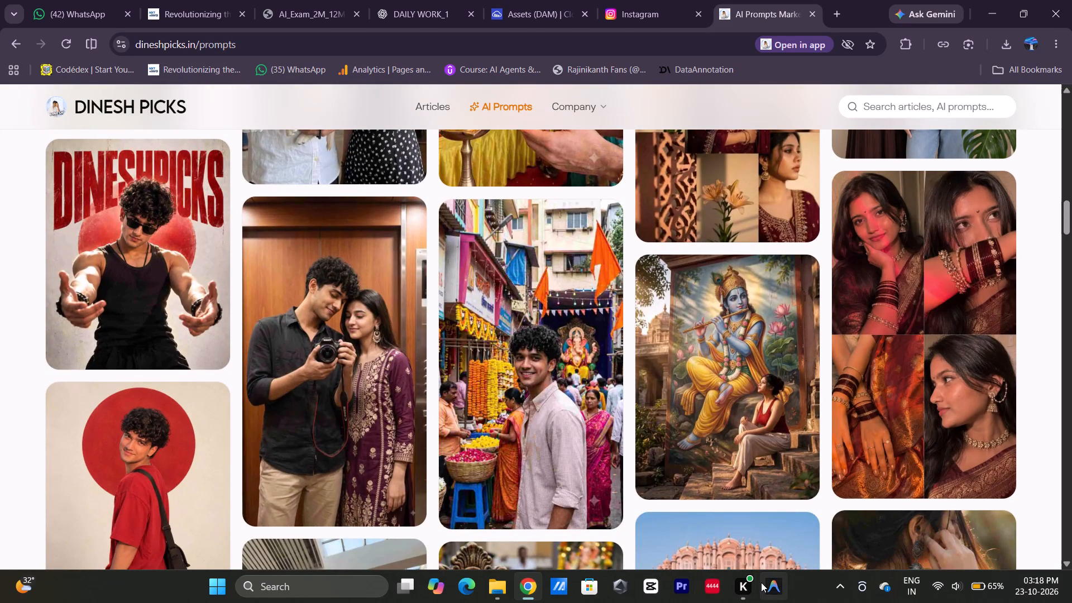
# Launch CapCut.
pyautogui.click(654, 587)
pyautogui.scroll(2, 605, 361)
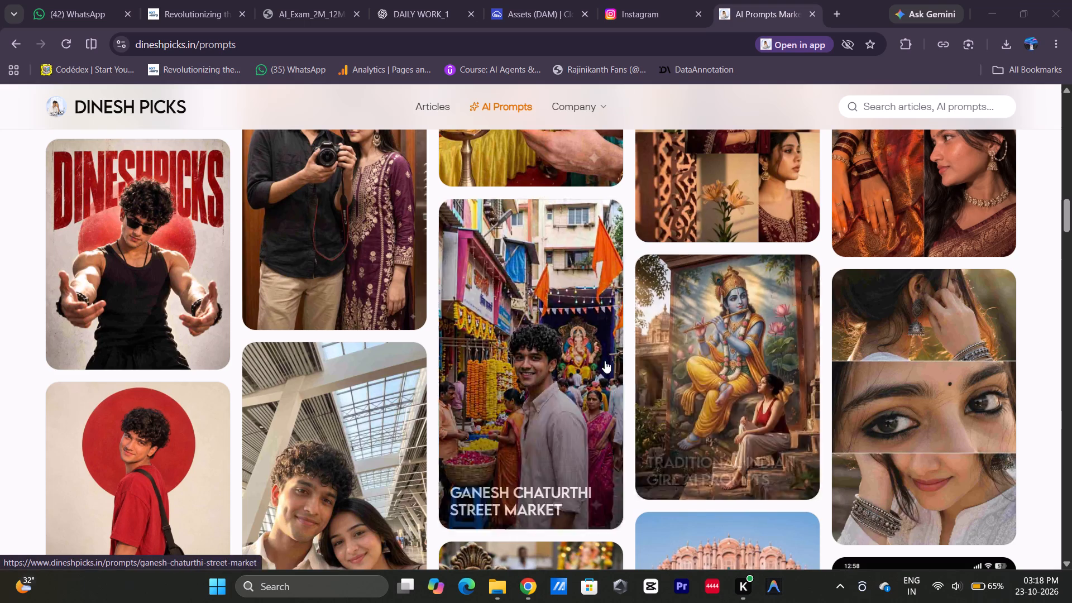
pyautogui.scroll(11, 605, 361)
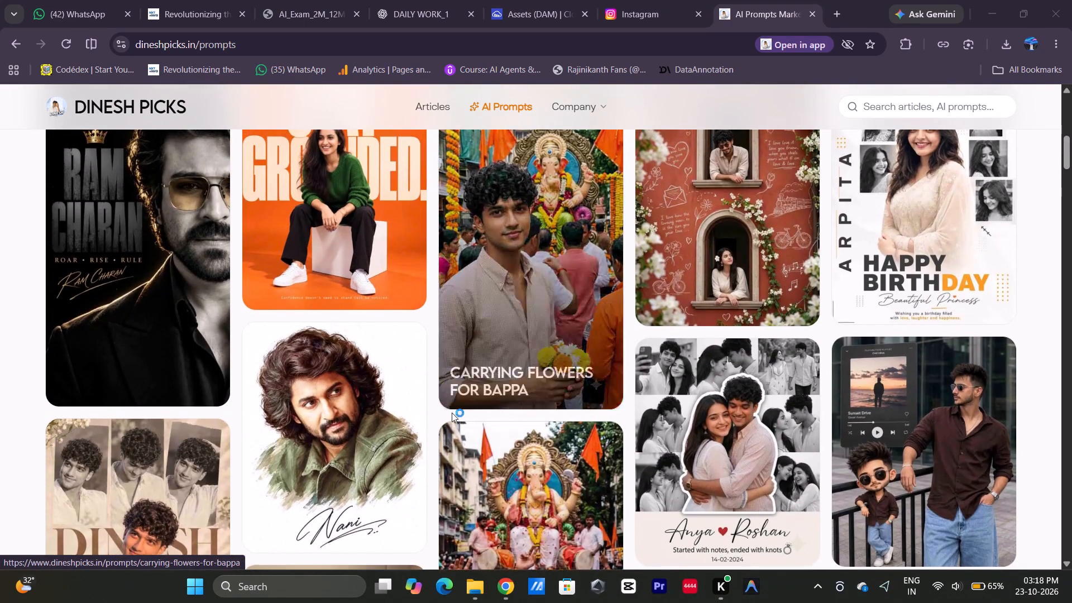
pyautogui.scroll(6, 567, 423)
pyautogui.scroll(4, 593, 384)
# Switch to the DAILY WORK_1 conversation in ChatGPT.
pyautogui.click(384, 0)
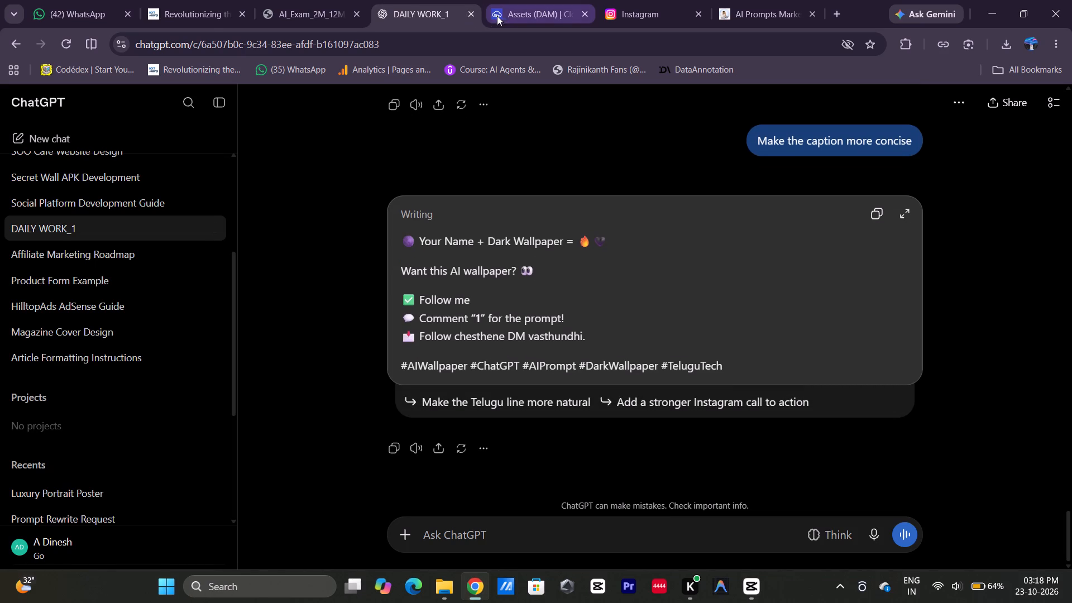
# Switch to the Cloudinary media library's assets page.
pyautogui.click(500, 15)
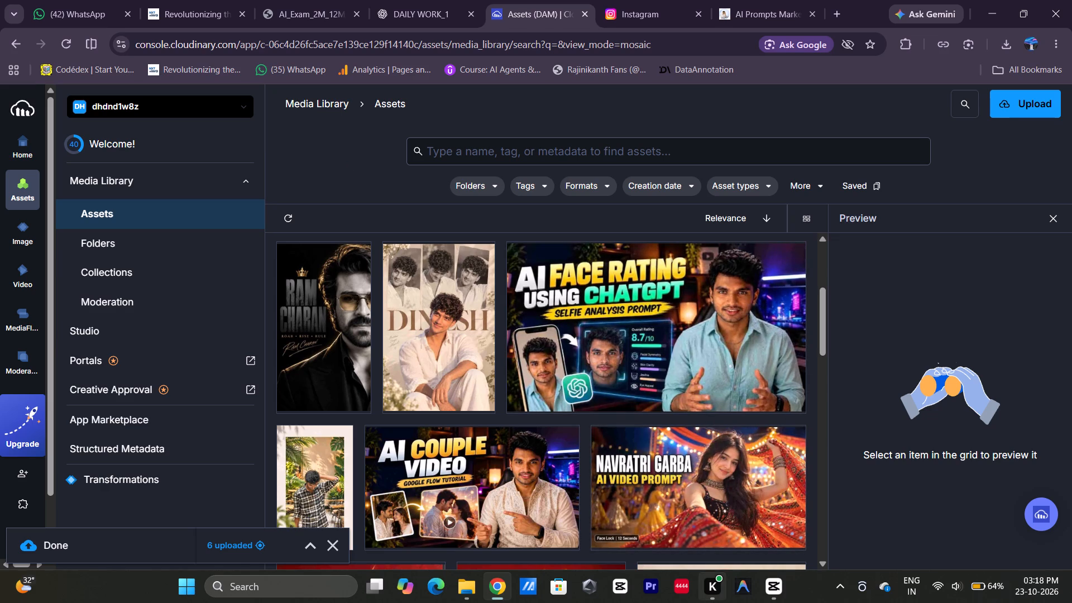
# Launch the CapCut video editor.
pyautogui.click(766, 591)
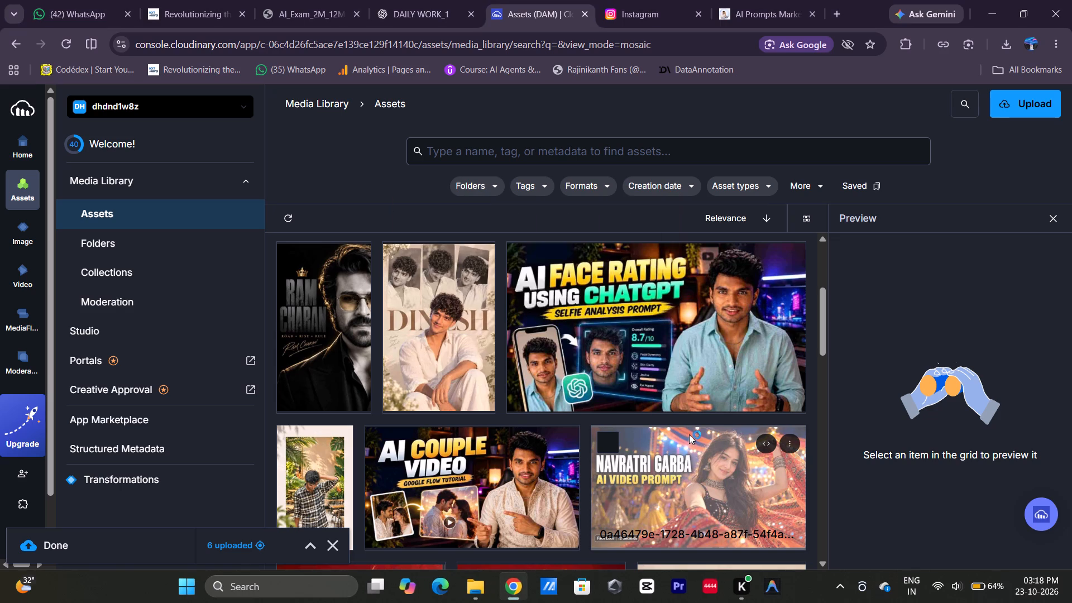
# Turn on Bluetooth in the system quick settings and open its list of devices.
pyautogui.click(932, 602)
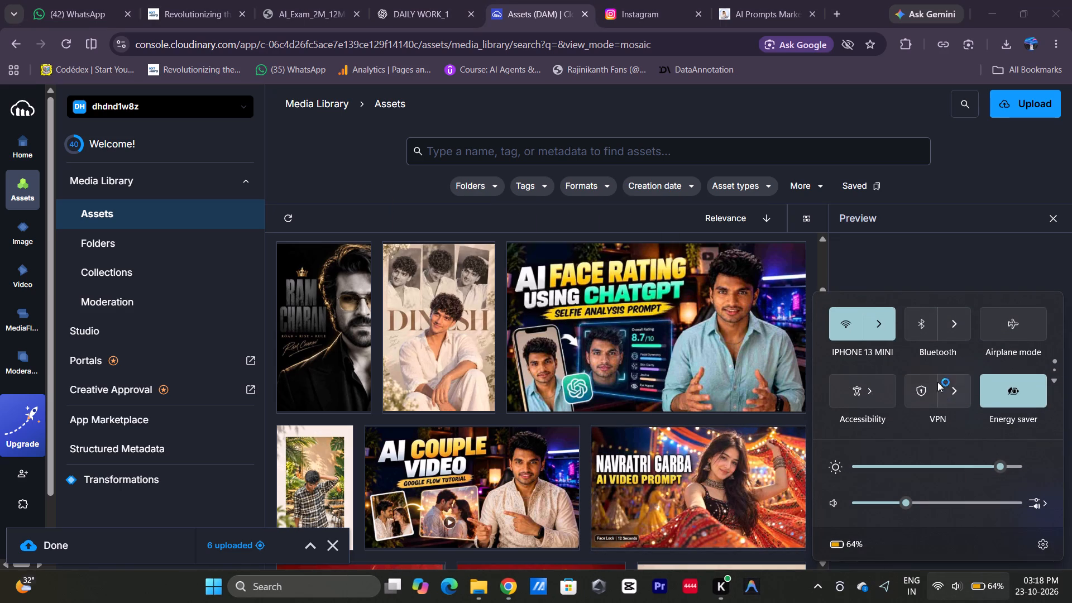
pyautogui.click(918, 336)
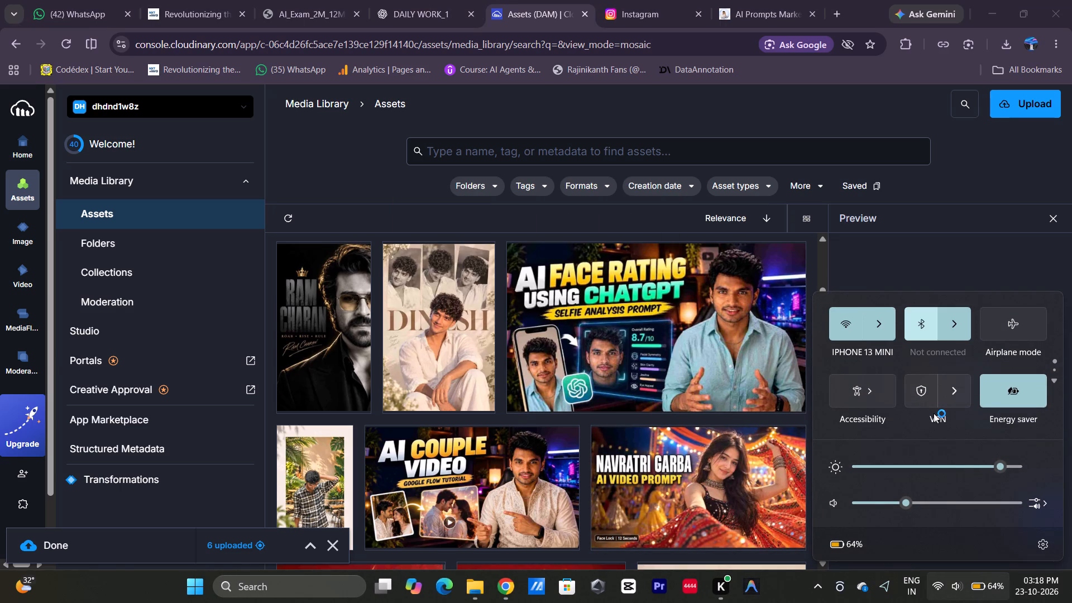
pyautogui.scroll(1, 946, 371)
pyautogui.click(945, 332)
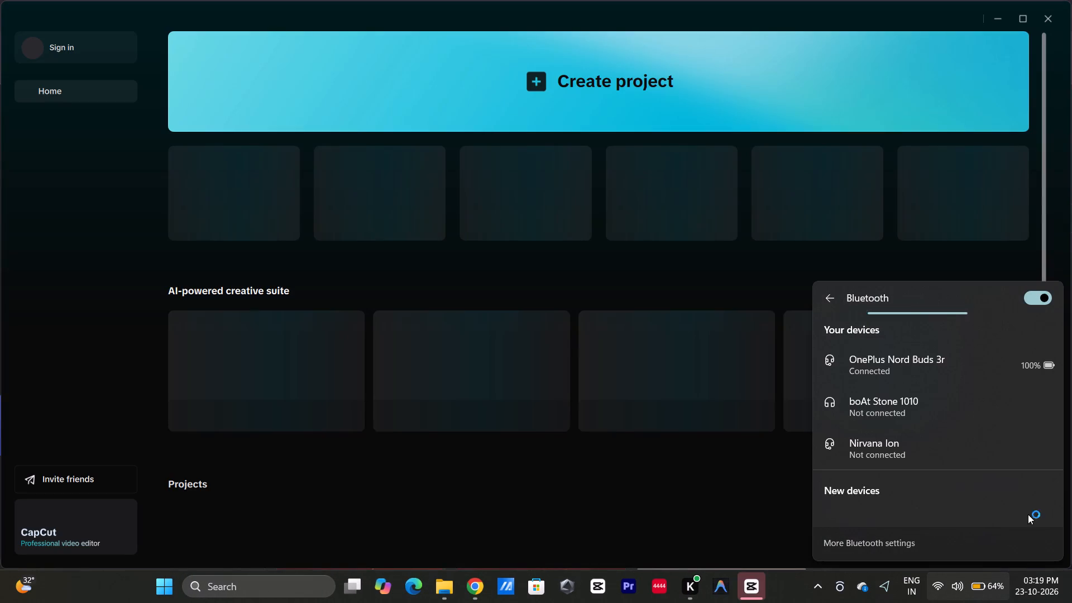
# Create a new video project in CapCut.
pyautogui.click(641, 109)
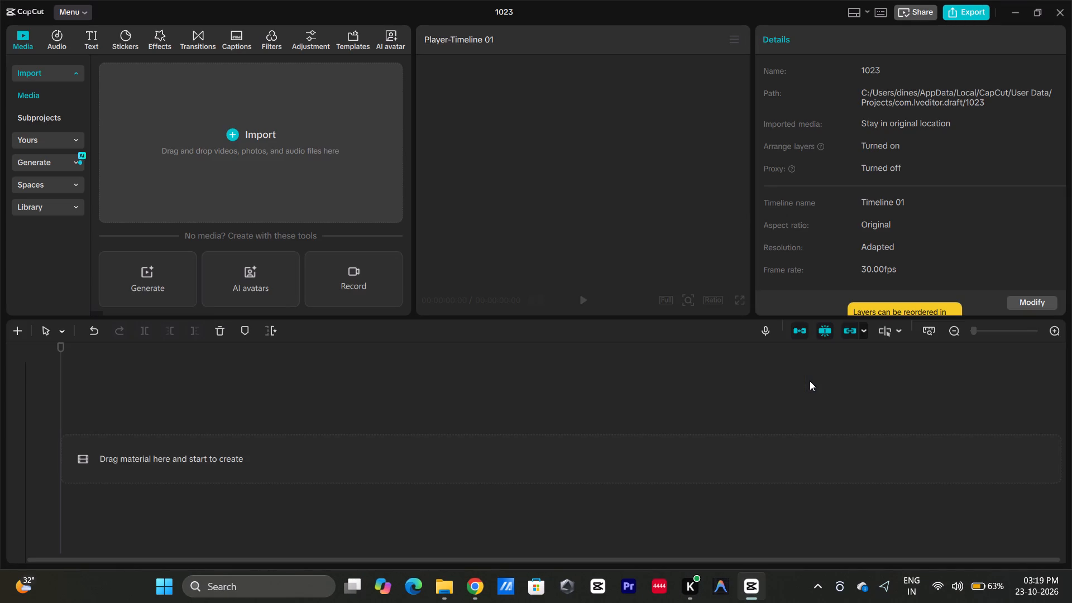
# Import the _MLT15 and _MLT16 MOV clips from the drive-download folder into the project media.
pyautogui.click(378, 123)
pyautogui.moveTo(216, 217); pyautogui.dragTo(231, 200)
pyautogui.click(213, 208)
pyautogui.moveTo(213, 208); pyautogui.dragTo(221, 196)
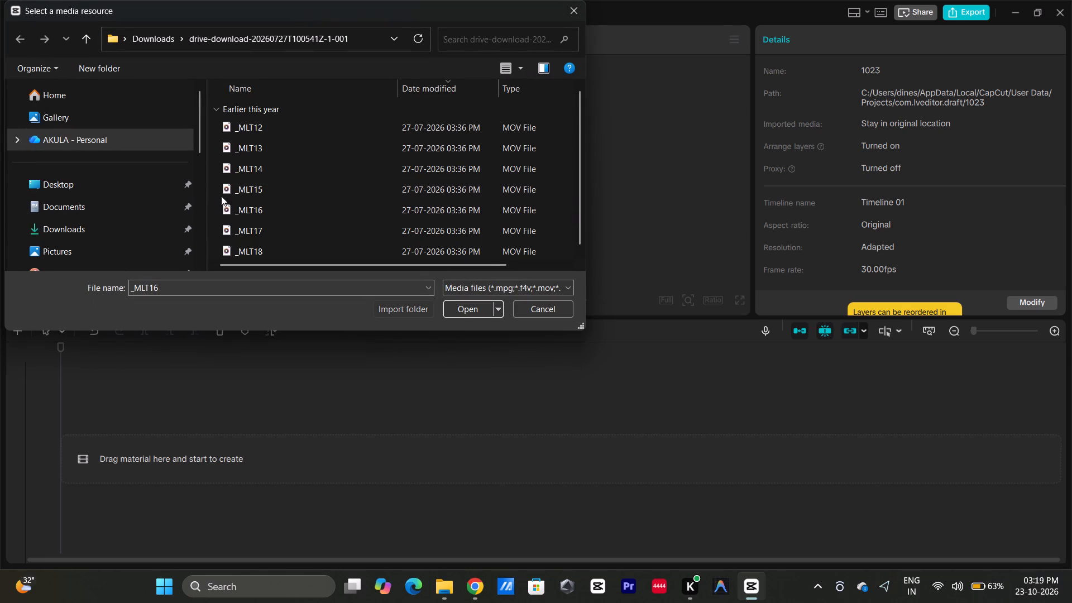
pyautogui.moveTo(221, 196); pyautogui.dragTo(227, 187)
pyautogui.moveTo(212, 212); pyautogui.dragTo(236, 178)
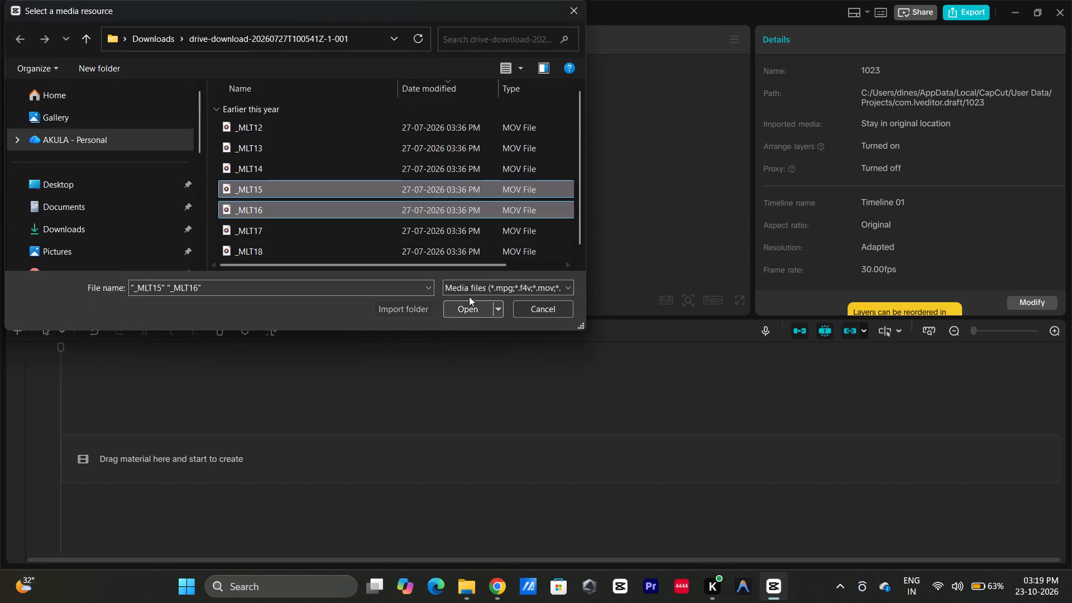
pyautogui.doubleClick(469, 296)
pyautogui.click(460, 305)
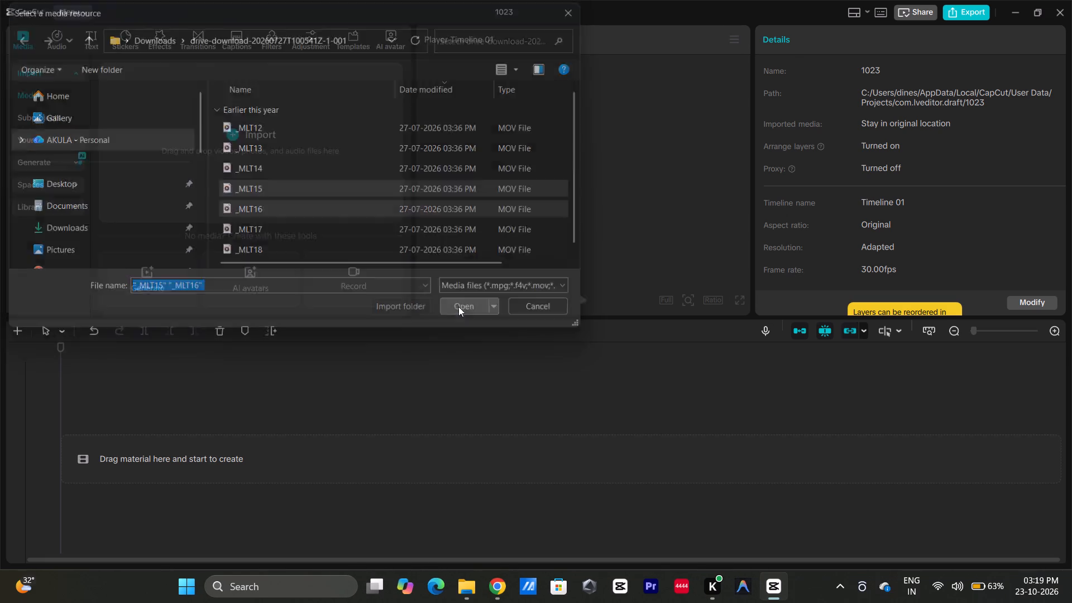
# Import the Regal Ram Charan Poster, Golden Crown_ Allu Arjun Portrait and Prabhas_ Roar, Rise, Rule images from Downloads.
pyautogui.click(119, 66)
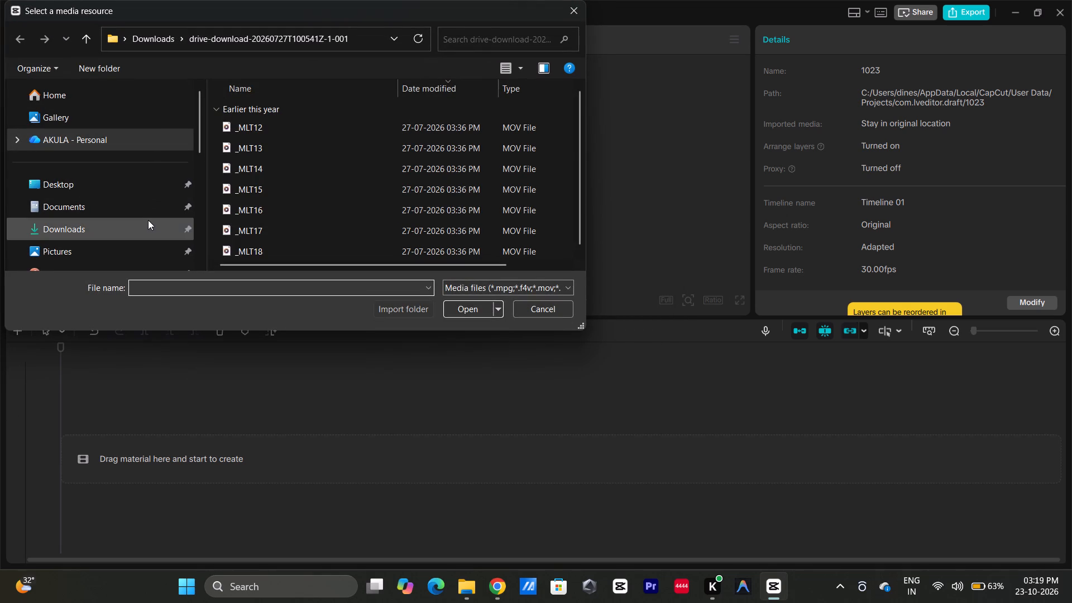
pyautogui.click(147, 221)
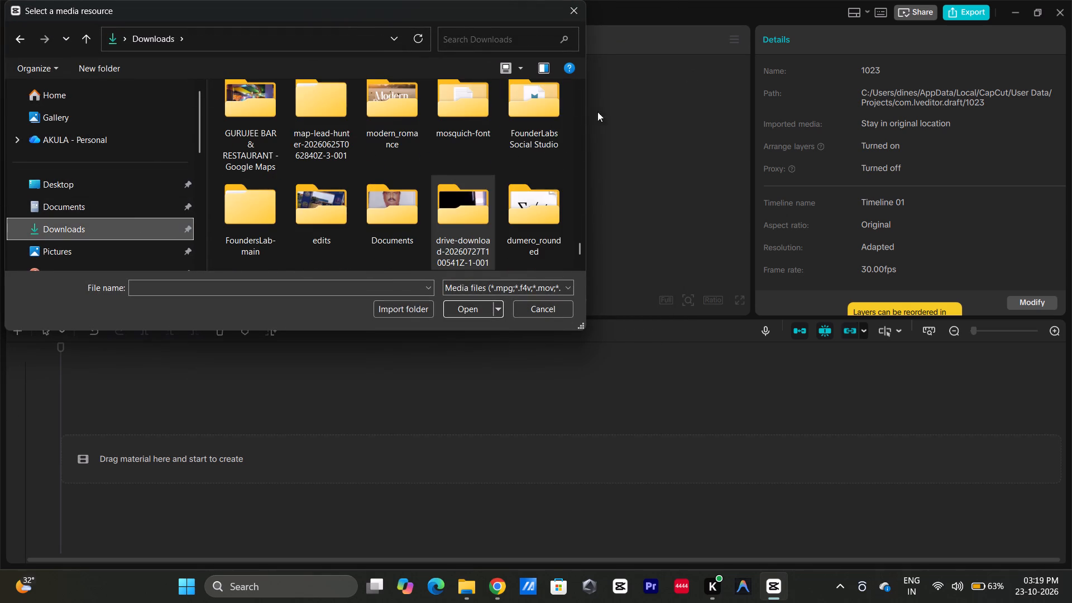
pyautogui.scroll(6, 538, 152)
pyautogui.scroll(1, 467, 173)
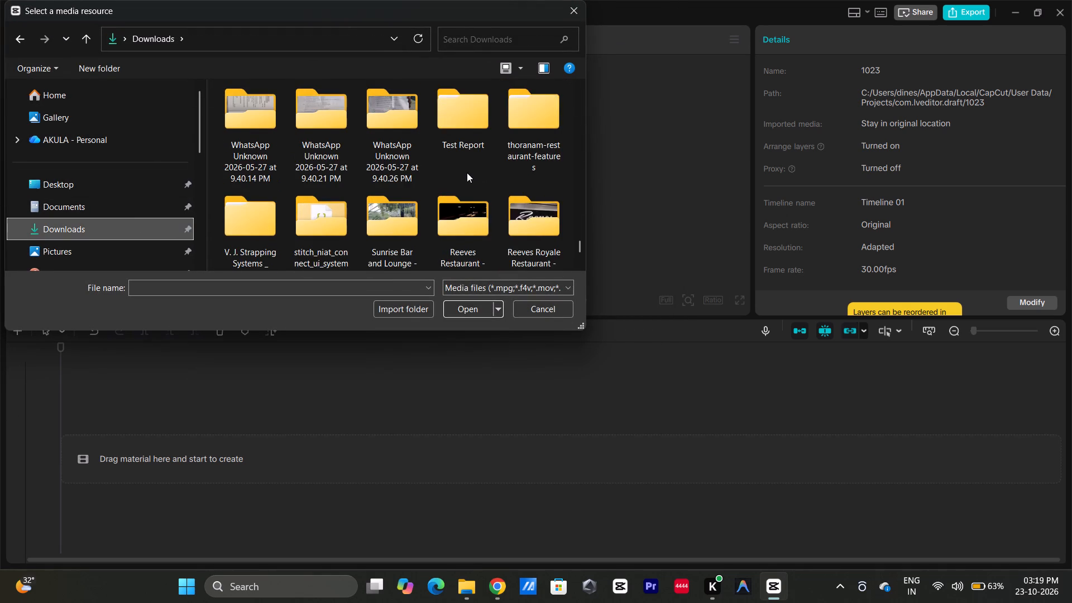
pyautogui.middleClick(467, 173)
pyautogui.scroll(-1, 467, 173)
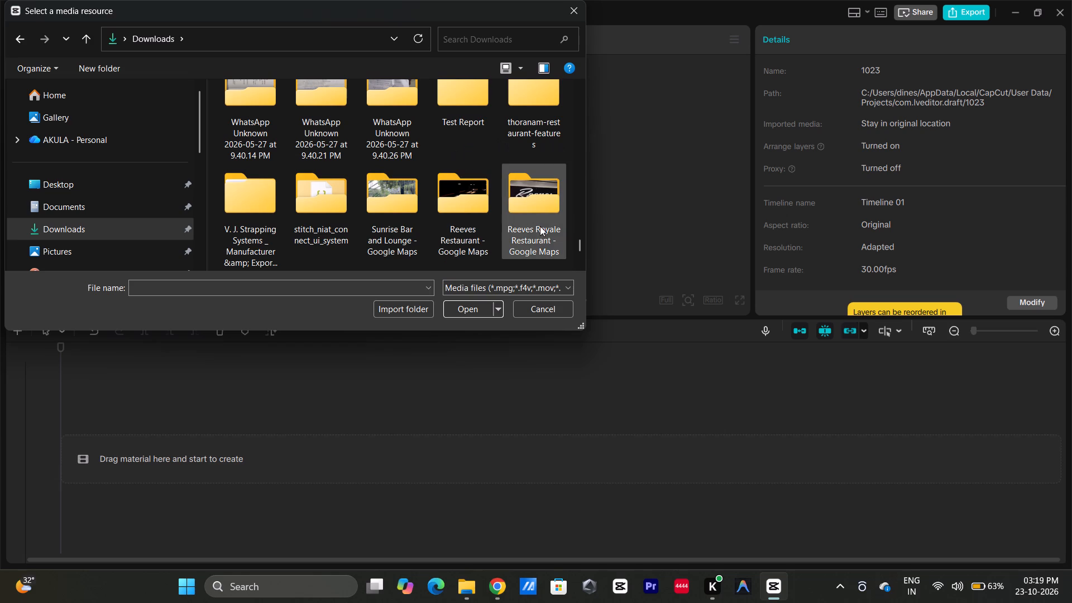
pyautogui.moveTo(582, 248); pyautogui.dragTo(585, 0)
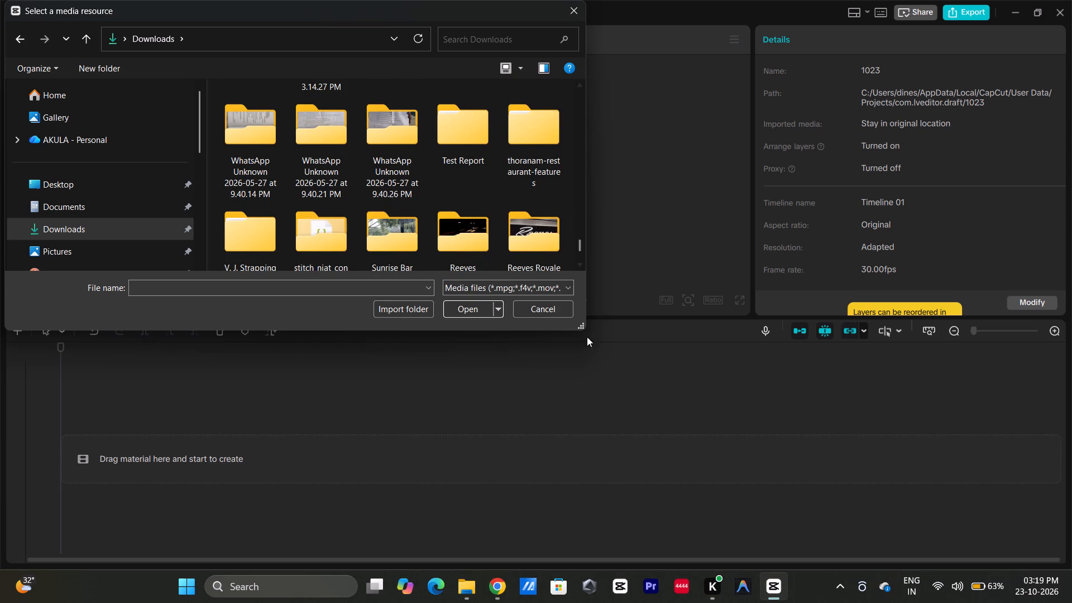
pyautogui.moveTo(582, 243); pyautogui.dragTo(573, 81)
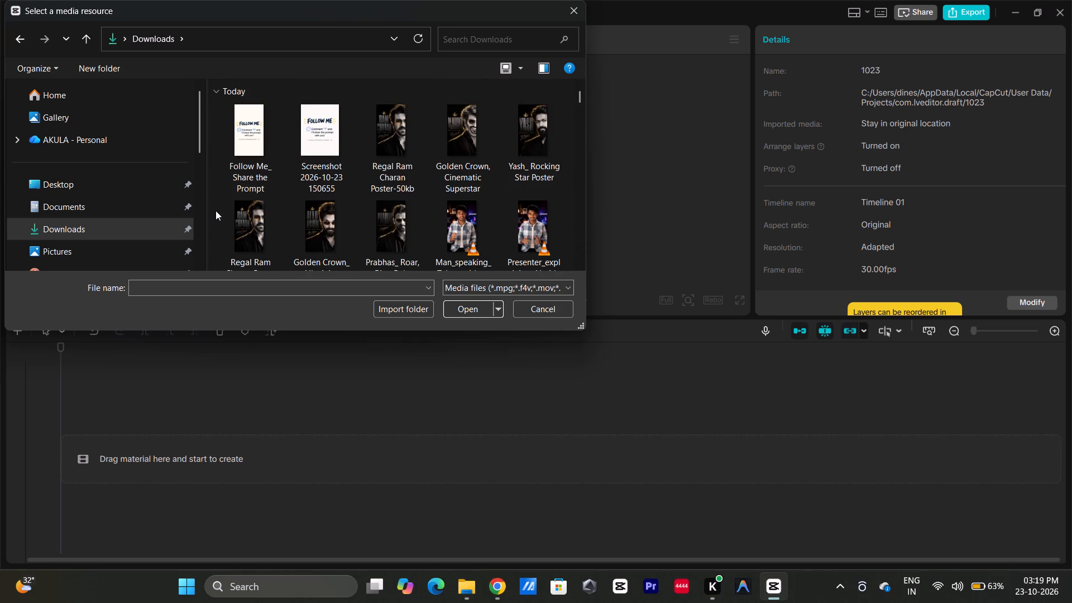
pyautogui.moveTo(216, 210); pyautogui.dragTo(380, 219)
pyautogui.click(487, 318)
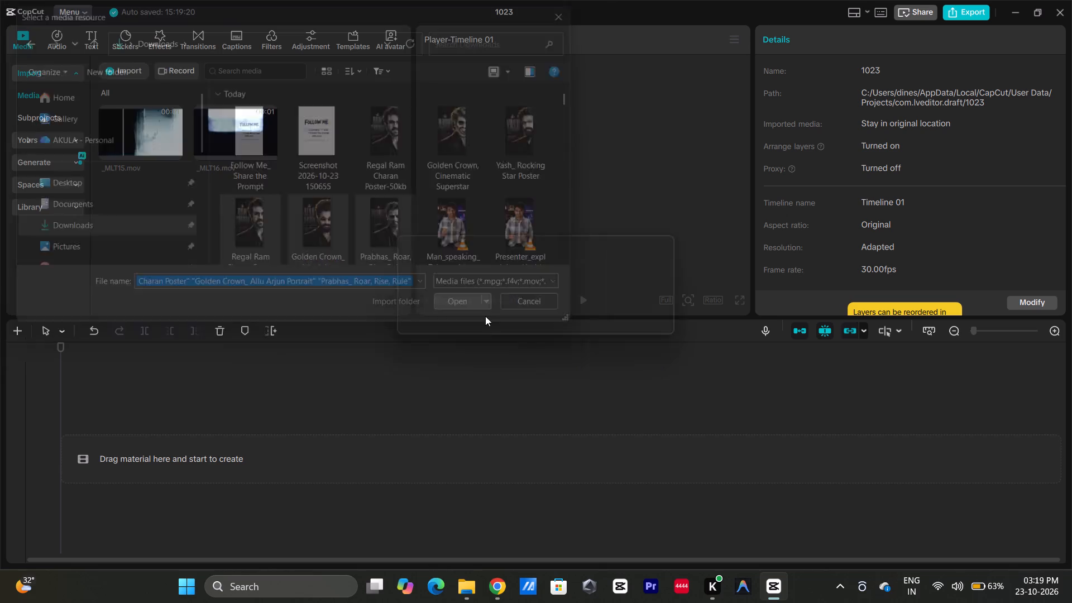
# Switch to Cloudinary in Chrome and upload the Follow Me_ Share the Prompt image from Downloads.
pyautogui.click(505, 602)
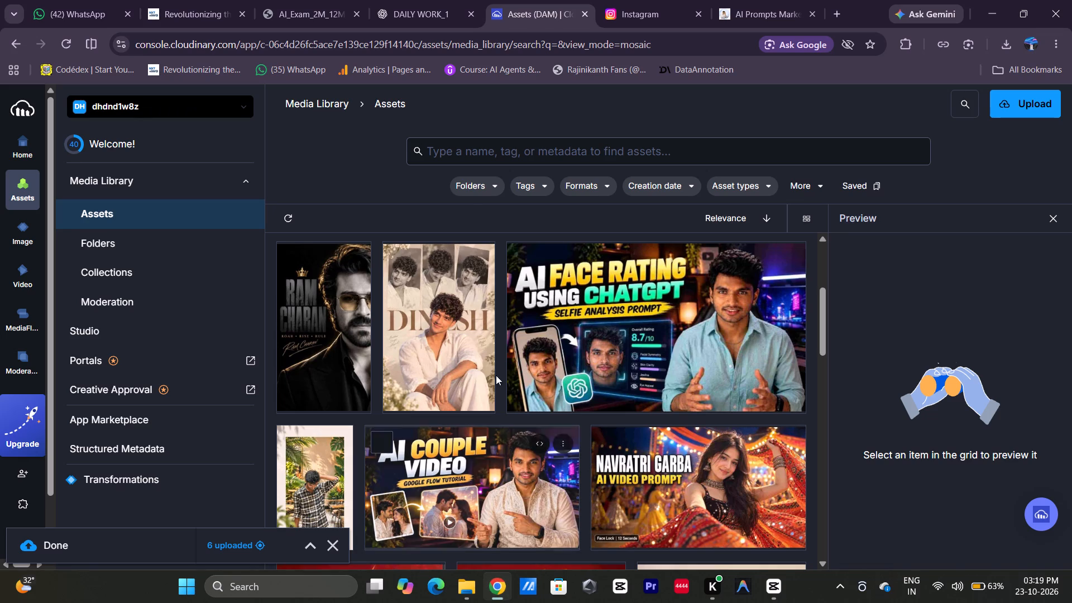
pyautogui.scroll(6, 568, 408)
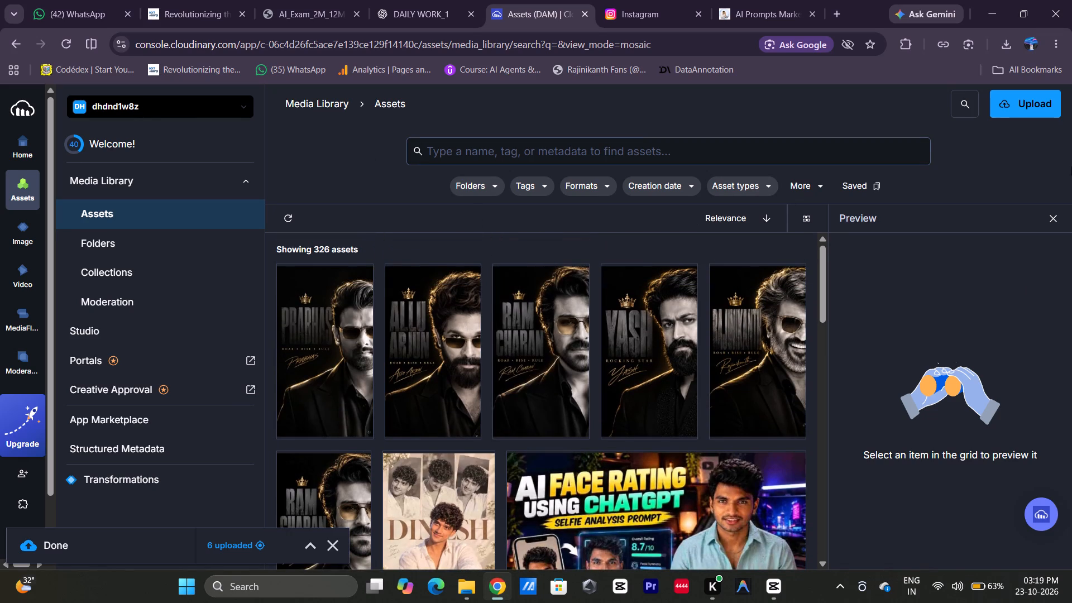
pyautogui.click(1016, 109)
pyautogui.click(529, 408)
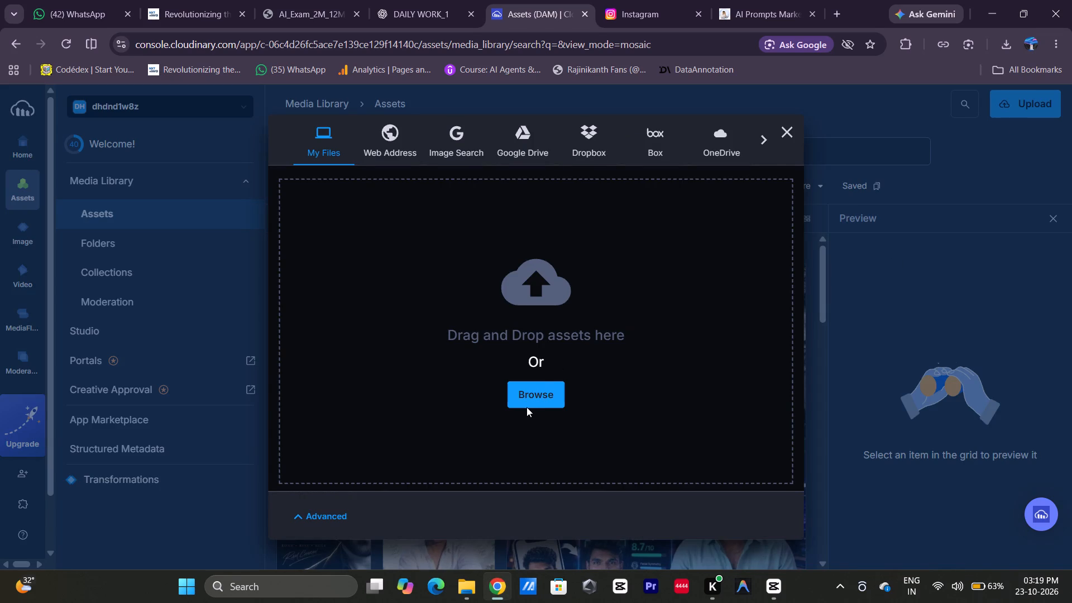
pyautogui.click(231, 136)
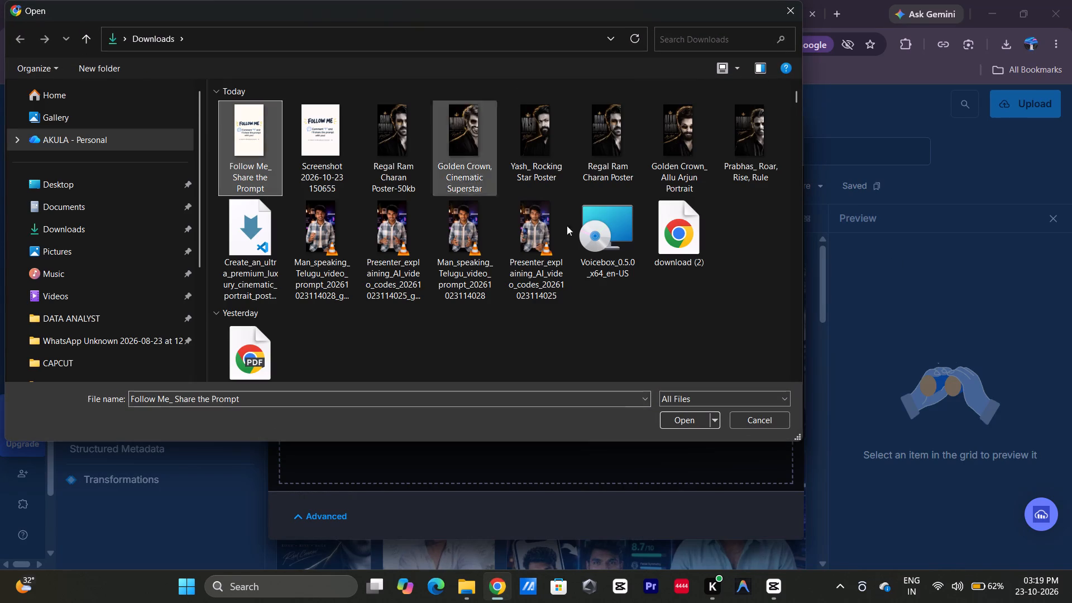
pyautogui.click(668, 417)
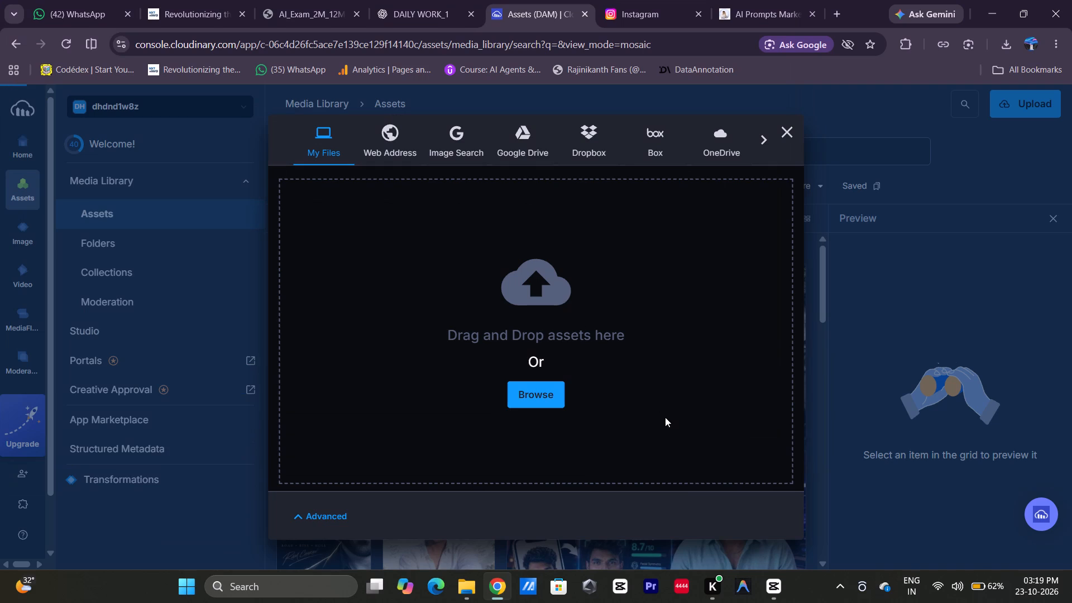
# Back in CapCut, import the Regal Ram Charan Poster-50kb, Golden Crown, Cinematic Superstar and Yash_ Rocking Star Poster images.
pyautogui.click(777, 592)
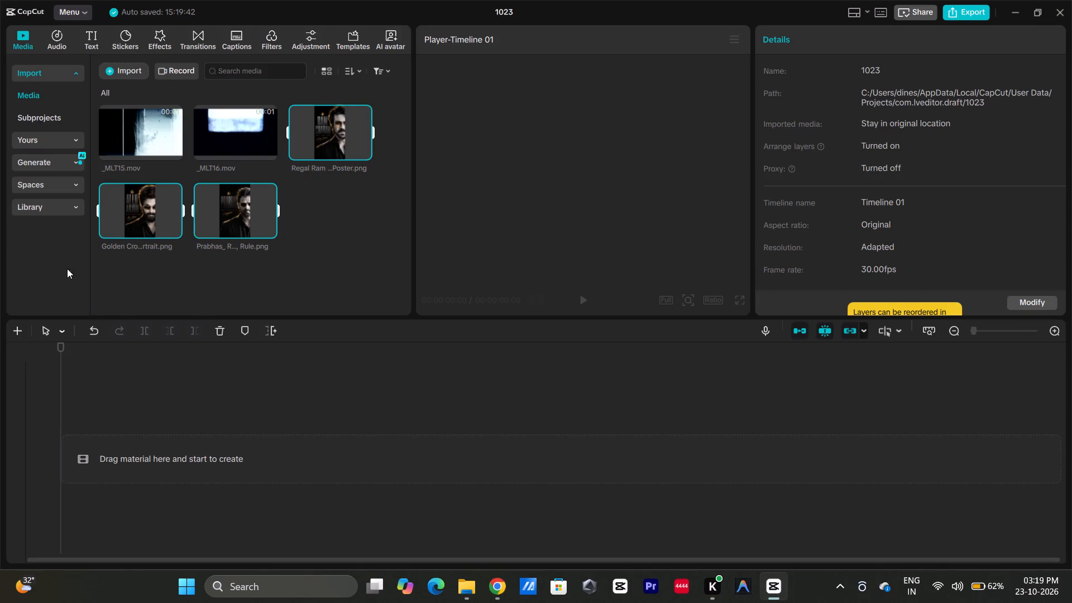
pyautogui.click(133, 75)
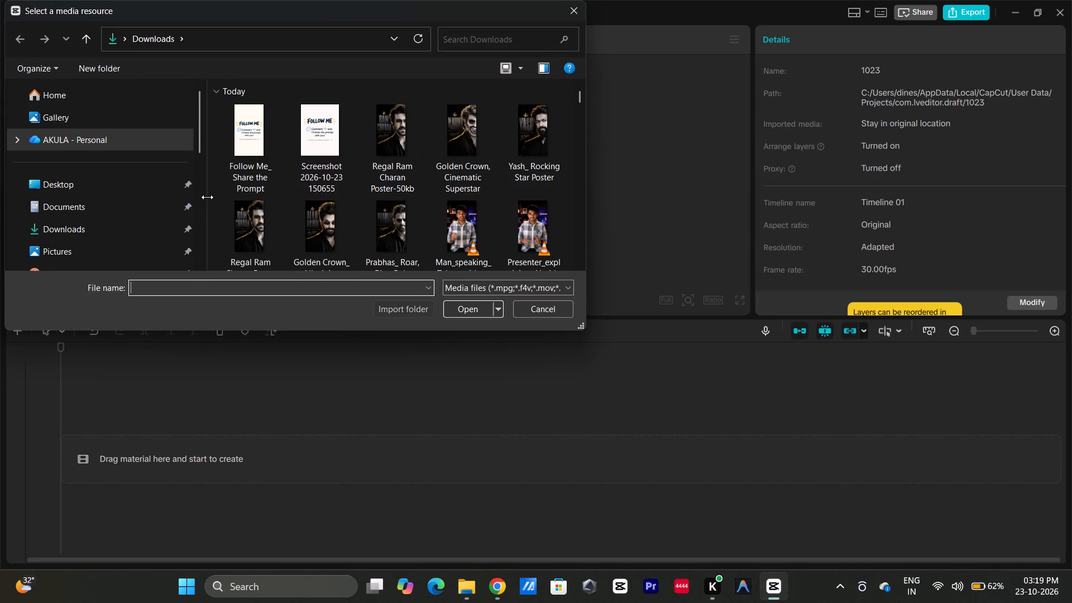
pyautogui.moveTo(571, 126); pyautogui.dragTo(569, 126)
pyautogui.moveTo(569, 126); pyautogui.dragTo(393, 126)
pyautogui.click(458, 303)
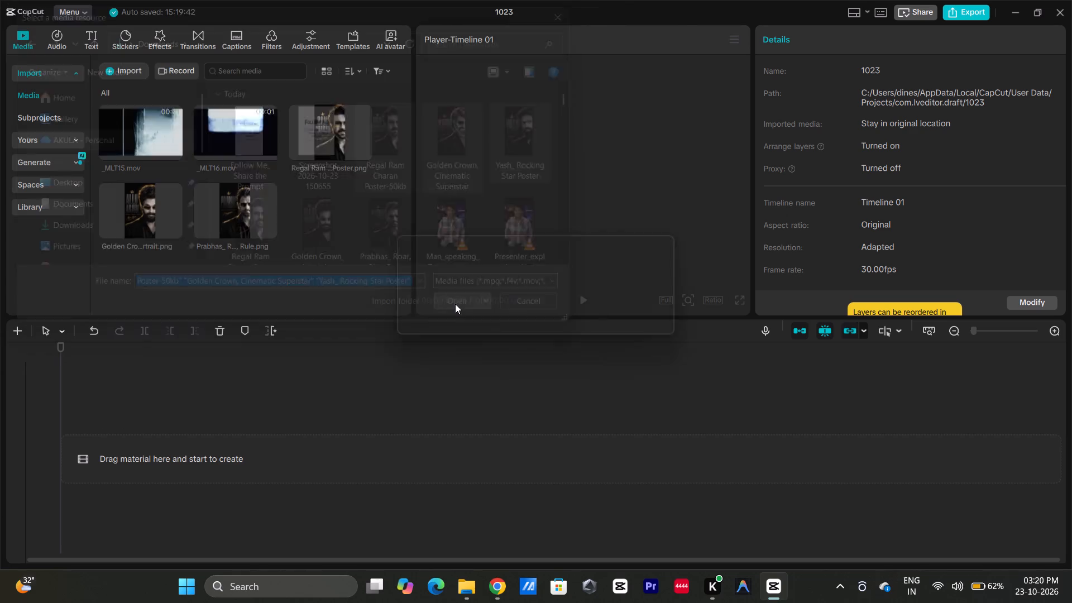
# Import the Man_speaking_Telugu_video_prompt and Presenter_explaining_AI_video_codes gwr_video_mvp videos from Downloads.
pyautogui.scroll(2, 157, 240)
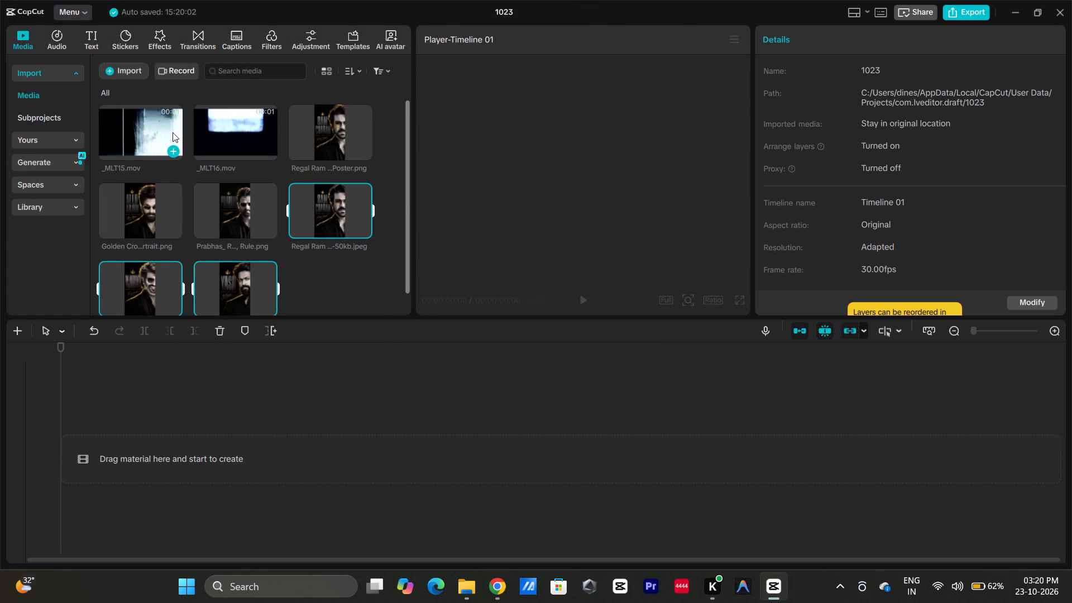
pyautogui.click(136, 75)
pyautogui.scroll(-1, 486, 171)
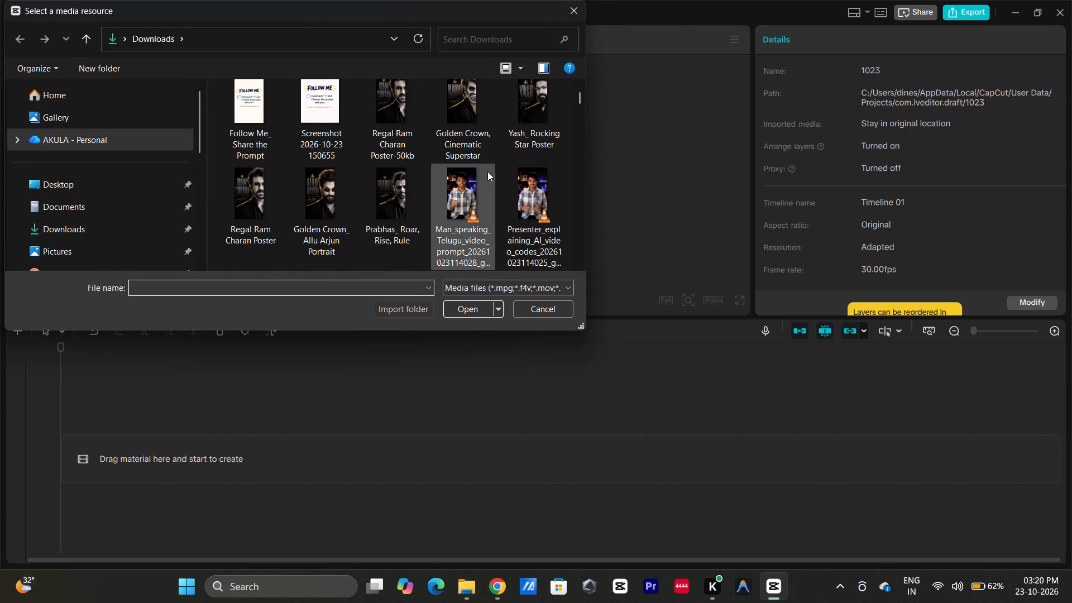
pyautogui.moveTo(569, 202); pyautogui.dragTo(480, 209)
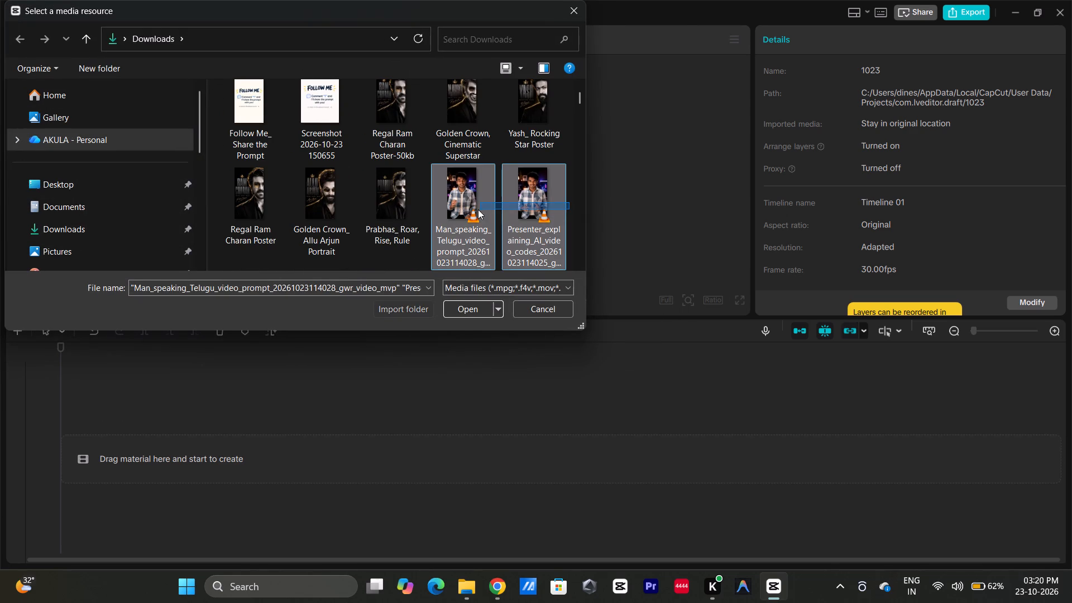
pyautogui.click(461, 302)
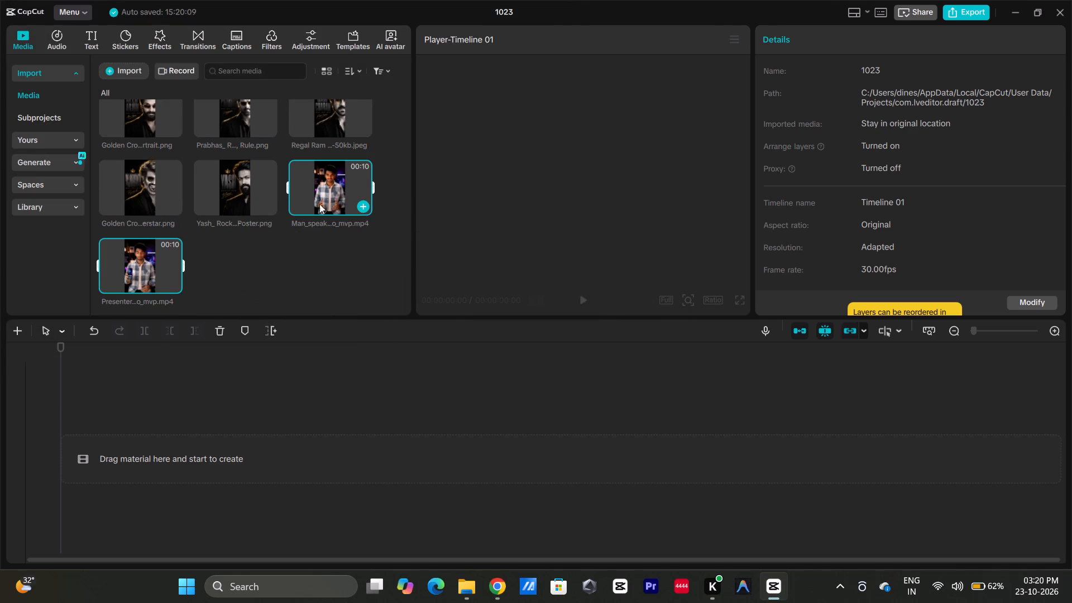
# Preview the Presenter_explaining_AI_video_codes clip and place it at the start of the empty timeline.
pyautogui.click(159, 241)
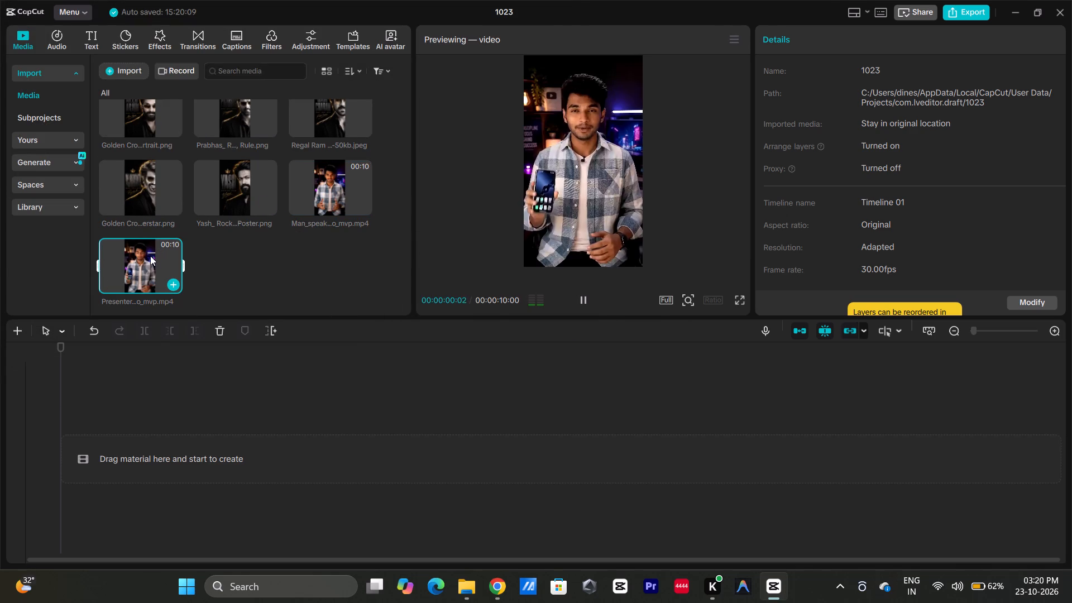
pyautogui.press('space')
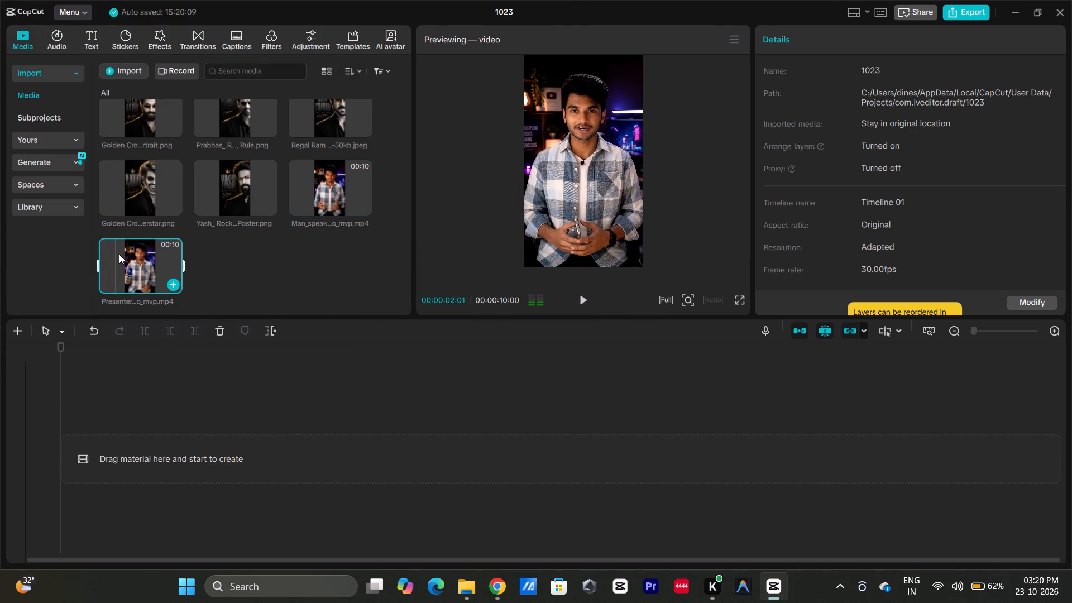
pyautogui.moveTo(118, 250); pyautogui.dragTo(137, 393)
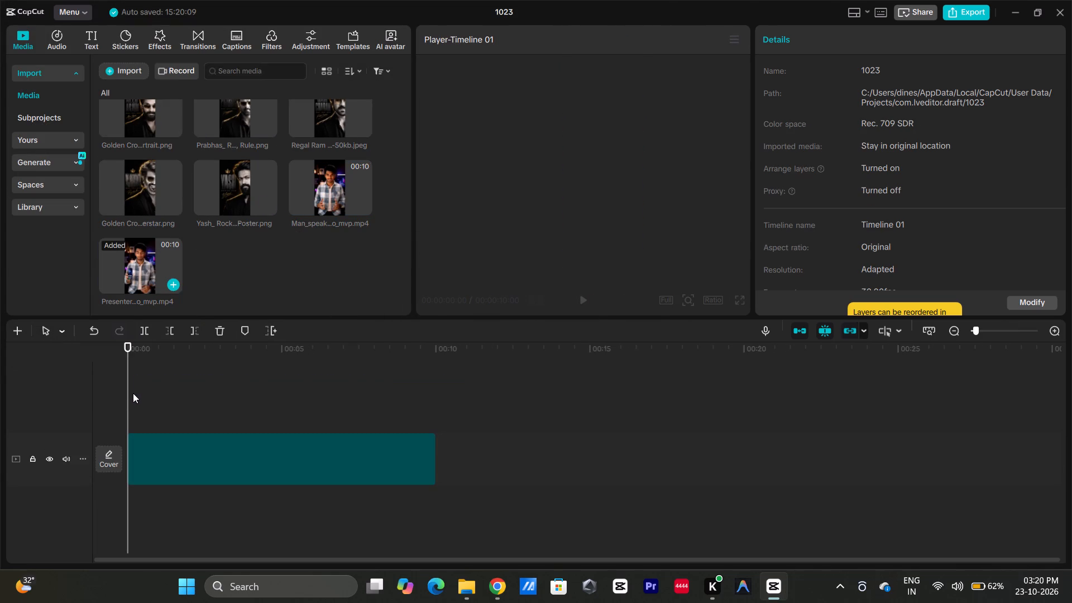
# Play the presenter clip on the timeline from its start and pause at about 2 seconds.
pyautogui.press('space')
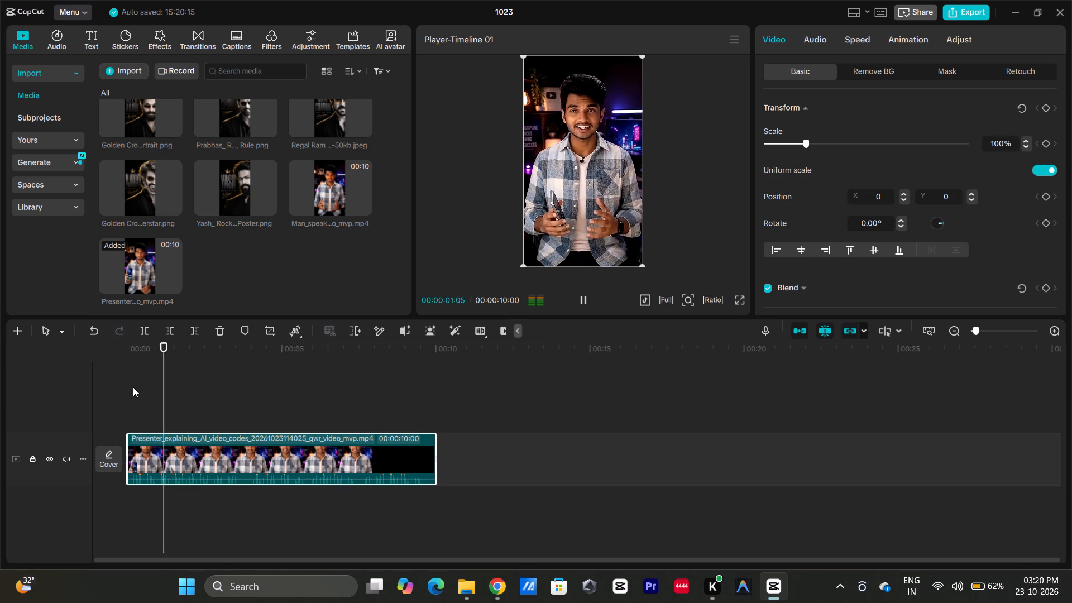
pyautogui.press('space')
pyautogui.scroll(1, 154, 159)
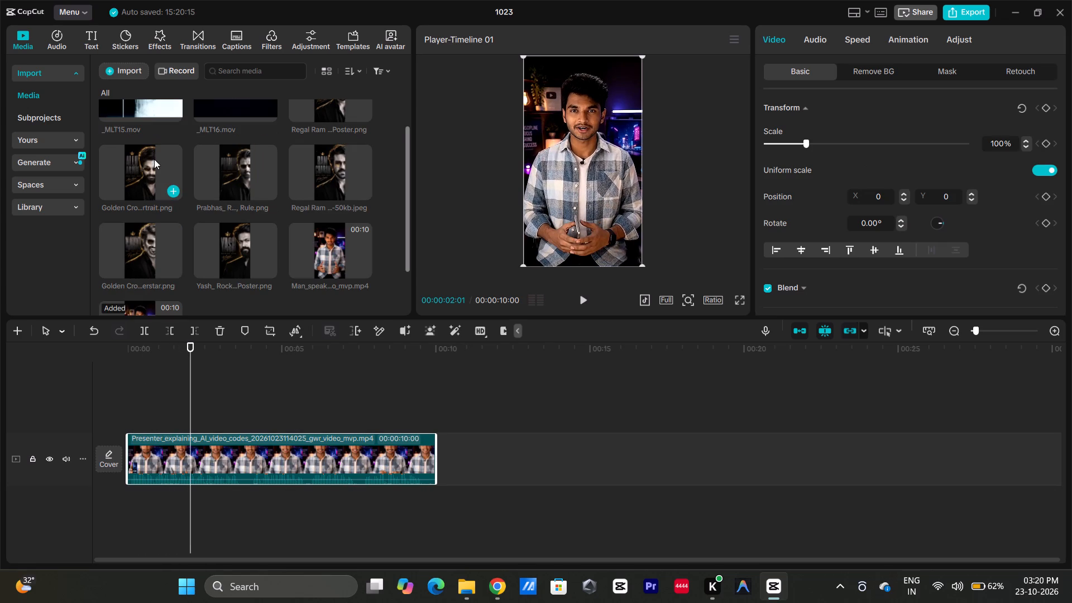
# Layer the Prabhas_ Roar, Rise, Rule poster above the presenter clip from about 2 seconds, and the Regal Ram Charan Poster-50kb slightly later on a track above.
pyautogui.click(231, 164)
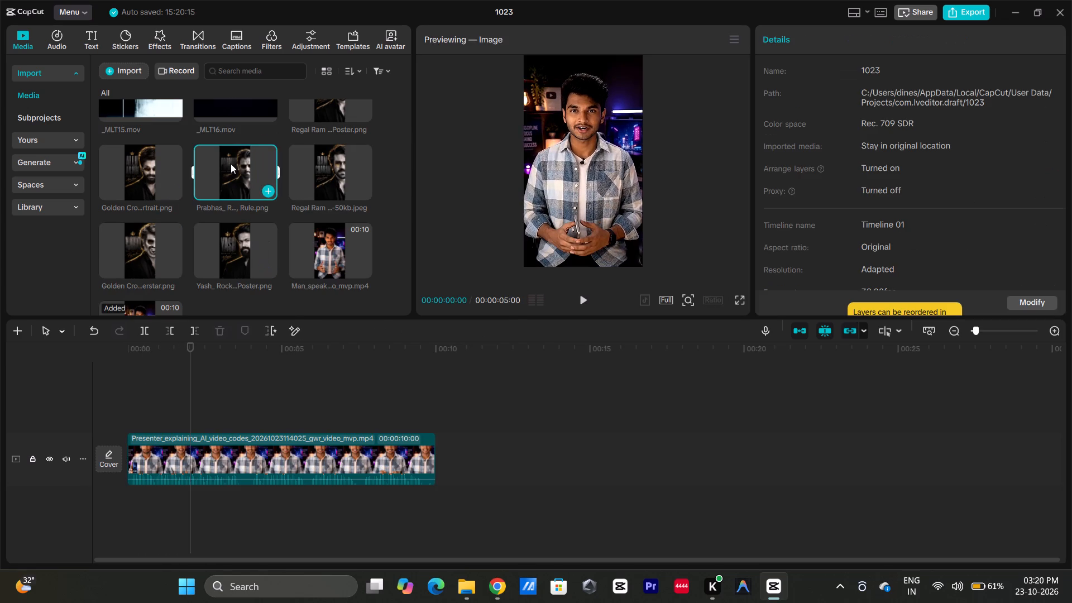
pyautogui.moveTo(231, 164); pyautogui.dragTo(188, 403)
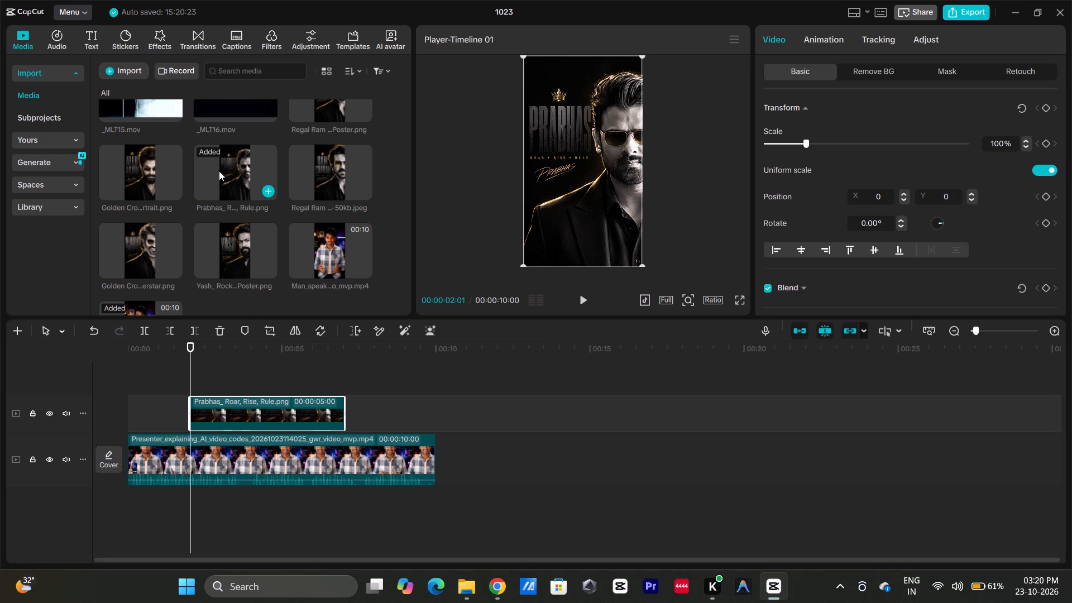
pyautogui.click(344, 168)
pyautogui.moveTo(326, 159); pyautogui.dragTo(224, 368)
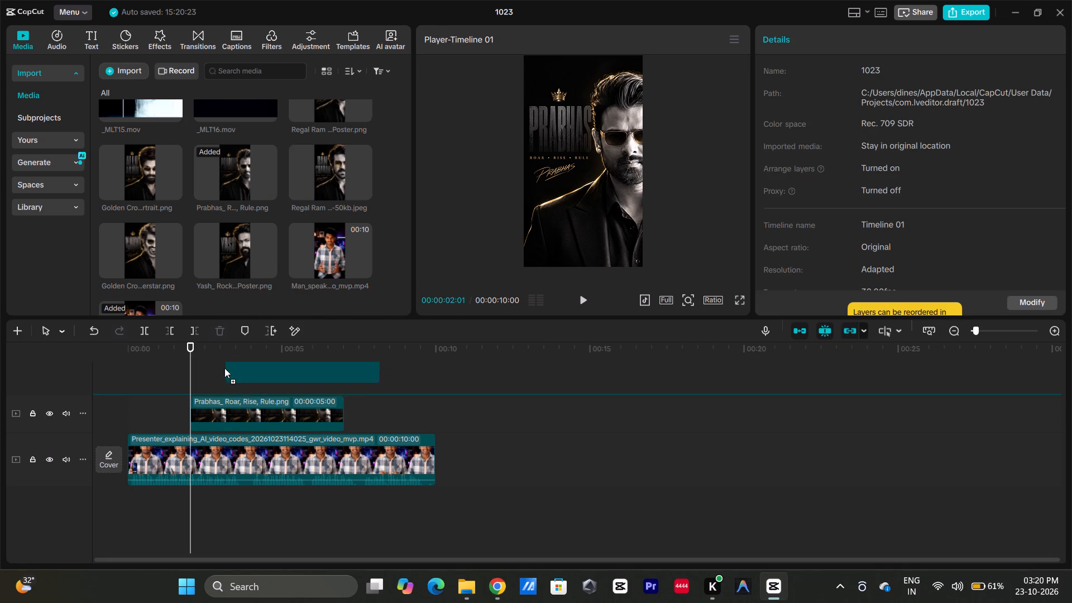
pyautogui.moveTo(224, 368); pyautogui.dragTo(202, 382)
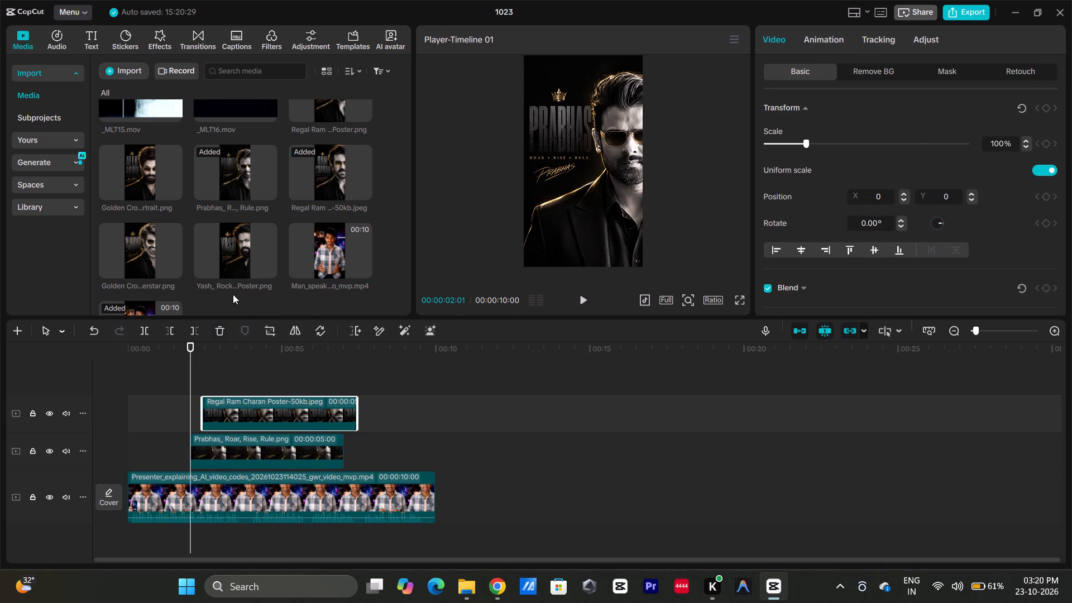
# Stack the Golden Crown_ Allu Arjun Portrait from about 3 seconds and the Yash_ Rocking Star Poster from about 3.5 seconds on new upper tracks.
pyautogui.click(137, 152)
pyautogui.moveTo(136, 154); pyautogui.dragTo(221, 379)
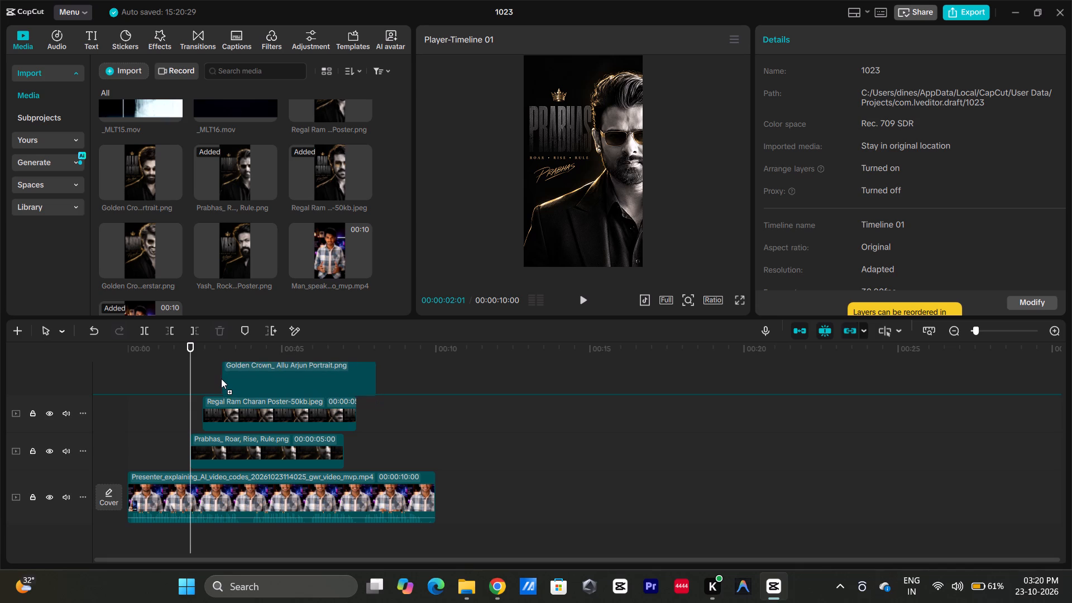
pyautogui.moveTo(221, 379); pyautogui.dragTo(219, 379)
pyautogui.click(140, 246)
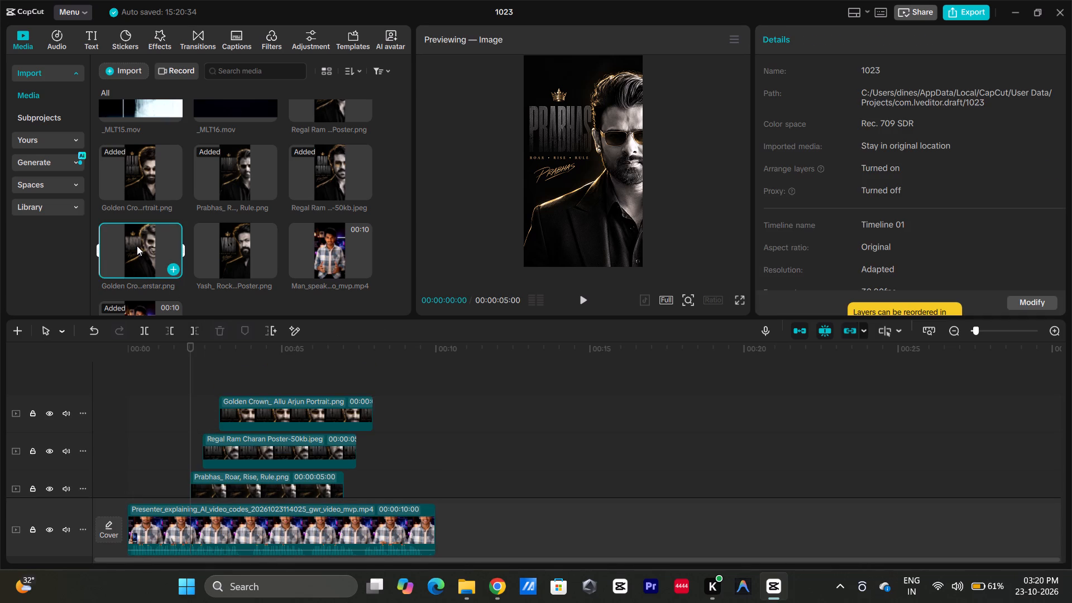
pyautogui.click(196, 242)
pyautogui.moveTo(208, 242); pyautogui.dragTo(245, 360)
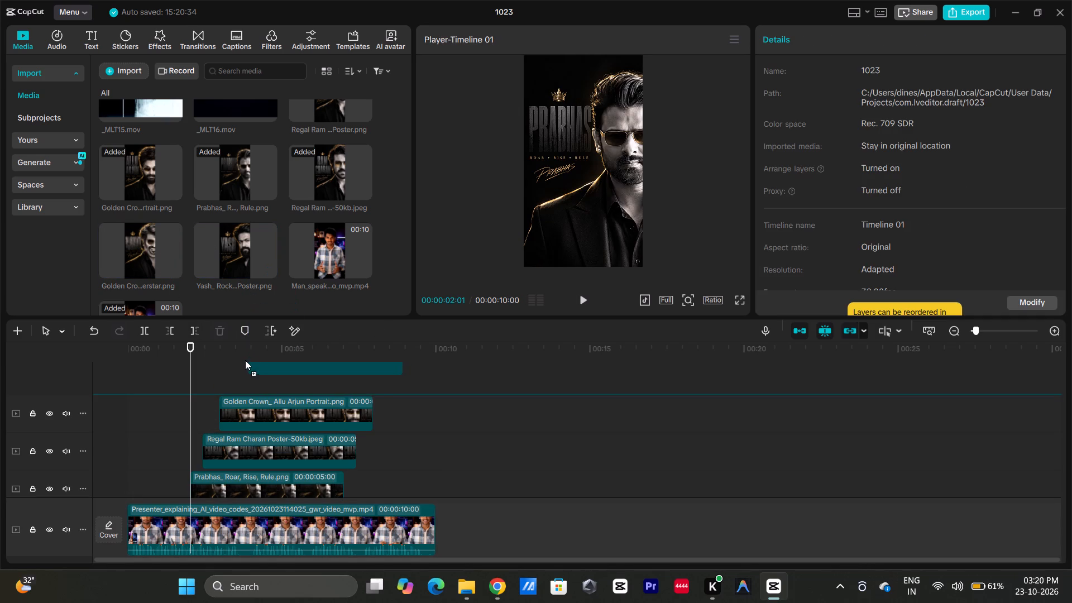
pyautogui.moveTo(245, 360); pyautogui.dragTo(233, 378)
# Add the Golden Crown, Cinematic Superstar image on a new top track, starting at about 4 seconds.
pyautogui.click(114, 227)
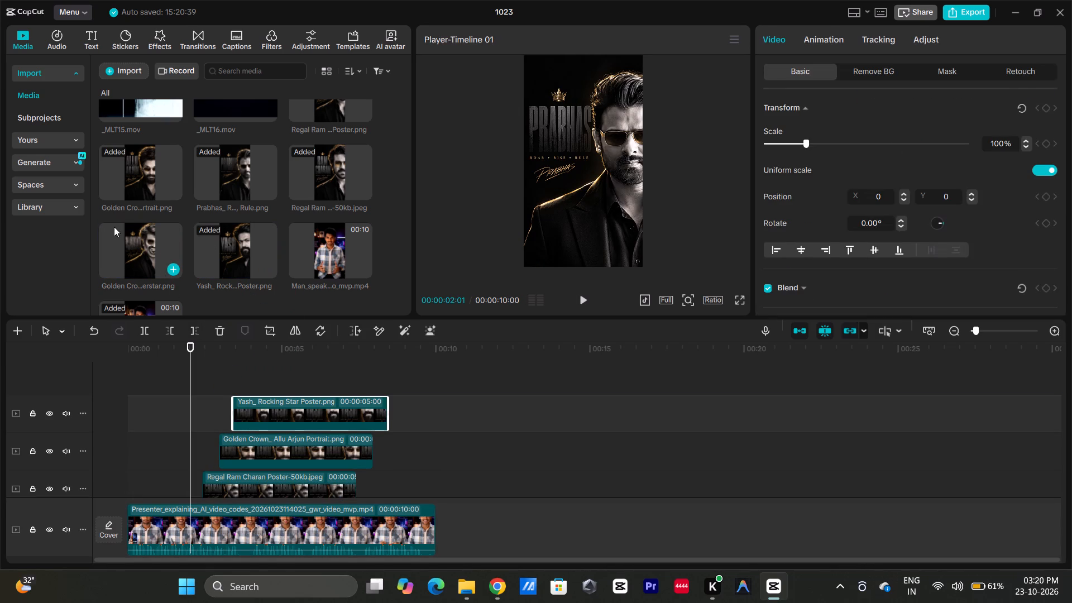
pyautogui.click(128, 237)
pyautogui.moveTo(132, 238); pyautogui.dragTo(144, 244)
pyautogui.click(143, 242)
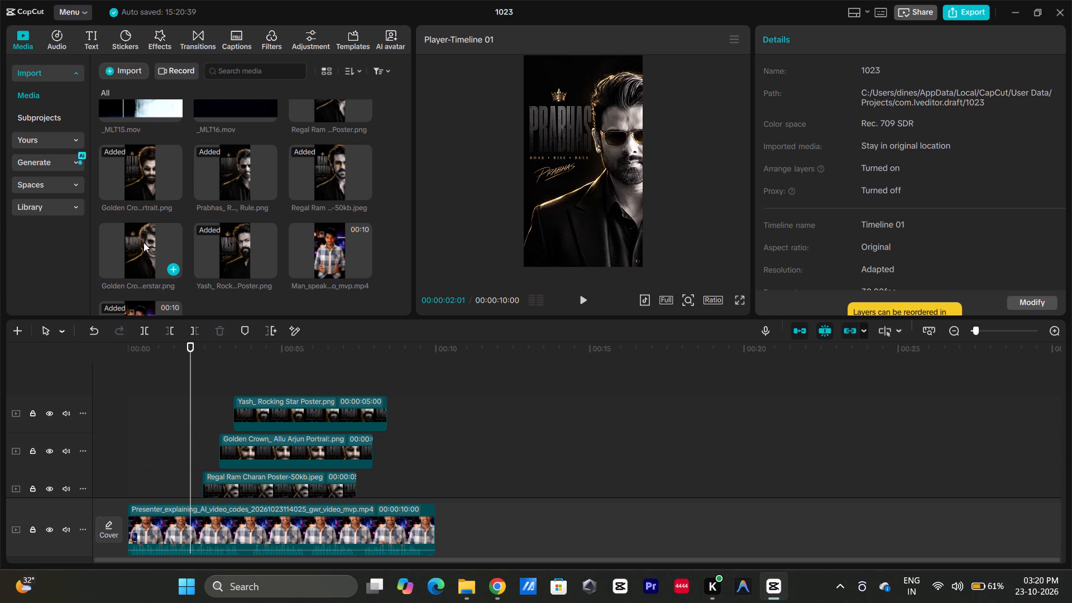
pyautogui.moveTo(143, 241); pyautogui.dragTo(252, 375)
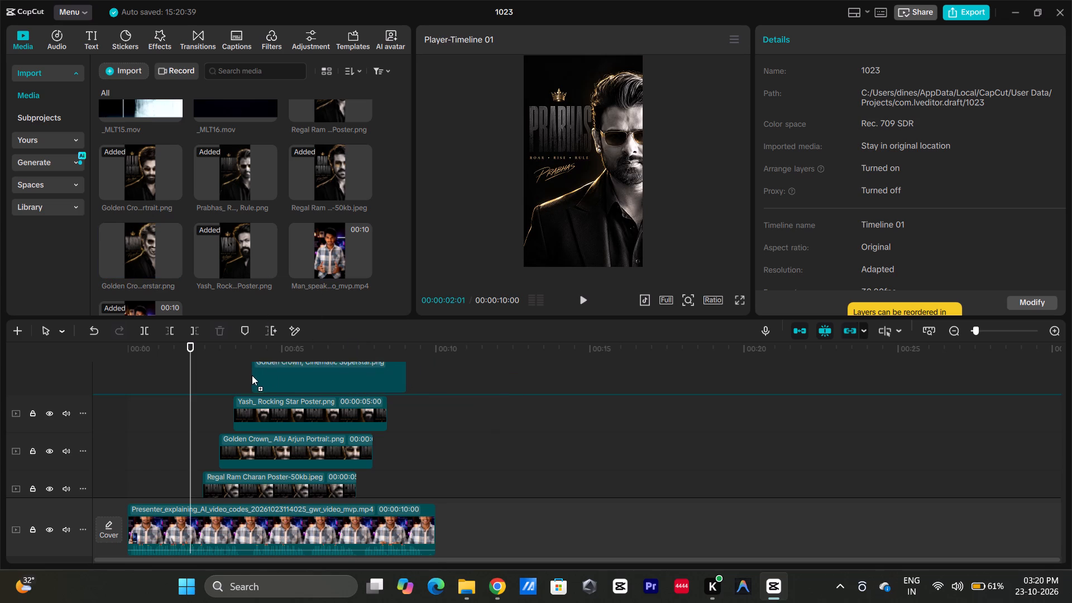
pyautogui.moveTo(252, 375); pyautogui.dragTo(252, 376)
# Play on to 00:00:04:27 and trim the ends of the Cinematic Superstar, Yash and Allu Arjun images back to that point.
pyautogui.press('space')
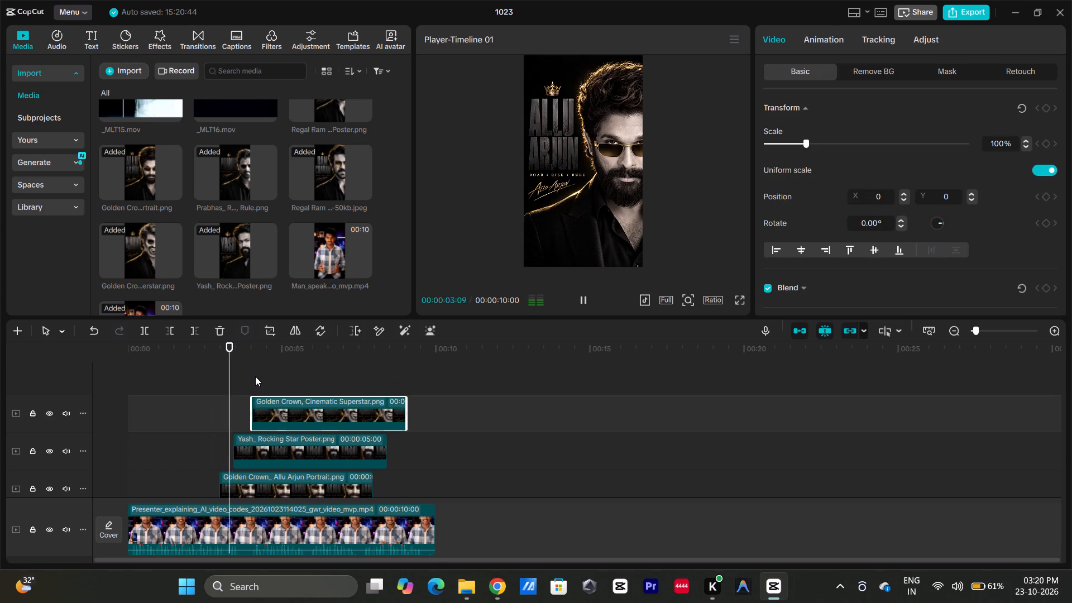
pyautogui.press('space')
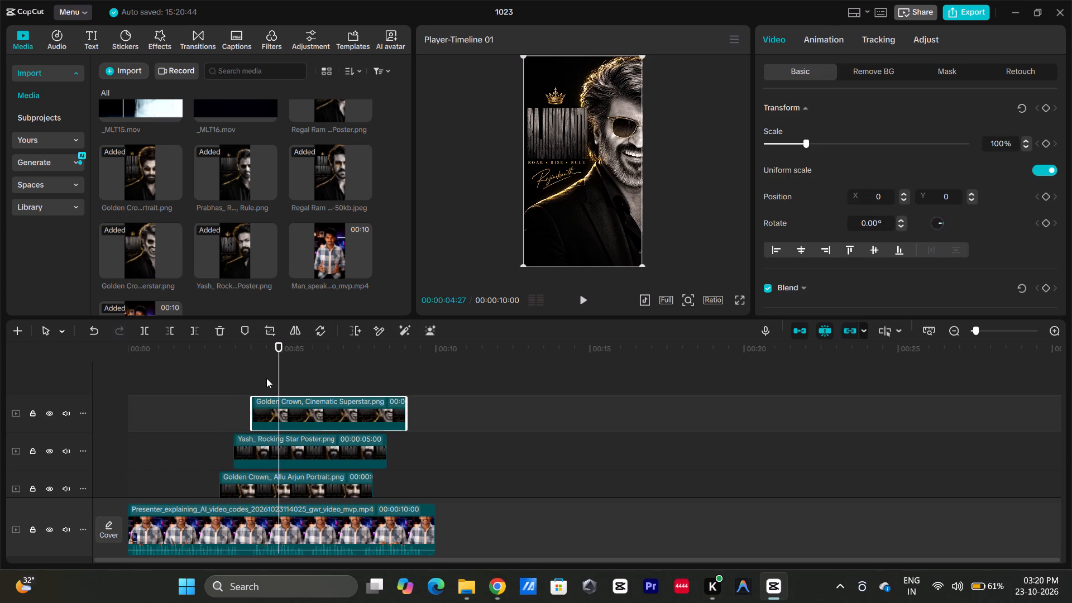
pyautogui.scroll(-1, 279, 376)
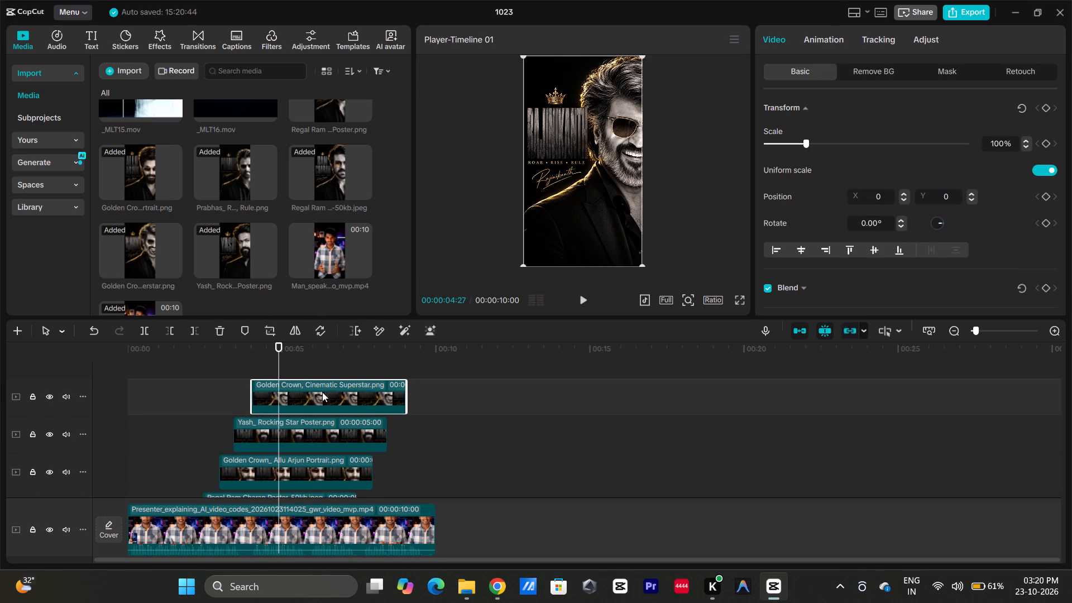
pyautogui.moveTo(409, 384); pyautogui.dragTo(277, 404)
pyautogui.click(305, 434)
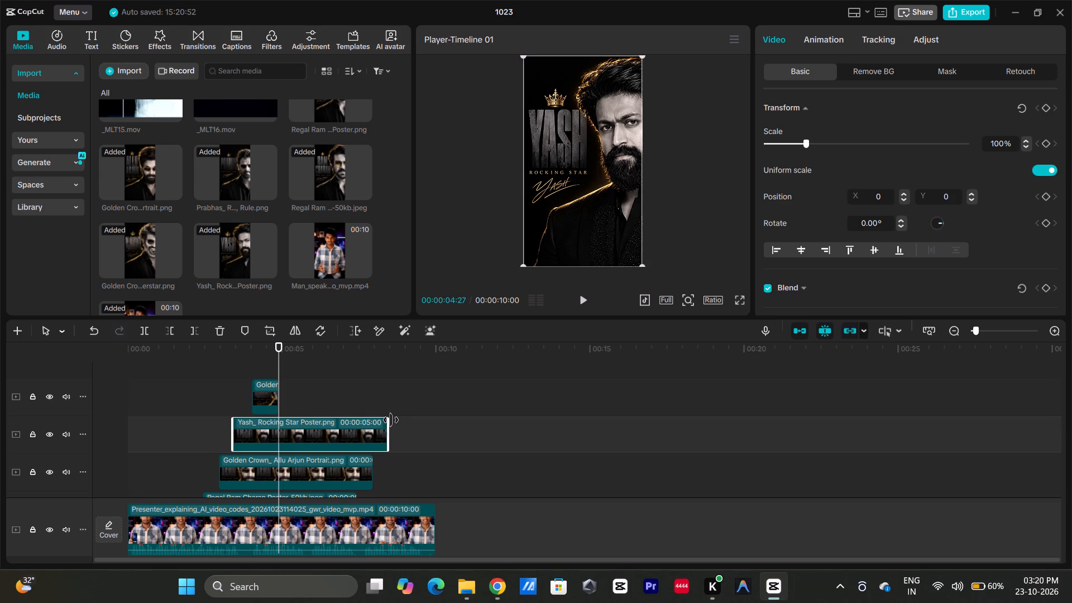
pyautogui.moveTo(391, 427); pyautogui.dragTo(281, 437)
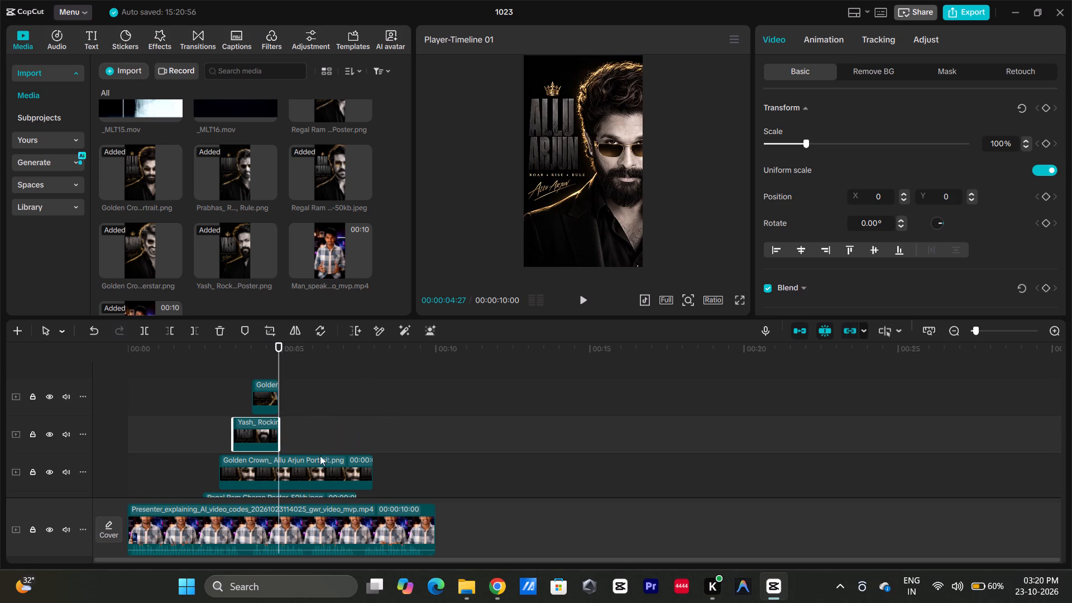
pyautogui.click(342, 465)
pyautogui.moveTo(374, 472); pyautogui.dragTo(288, 473)
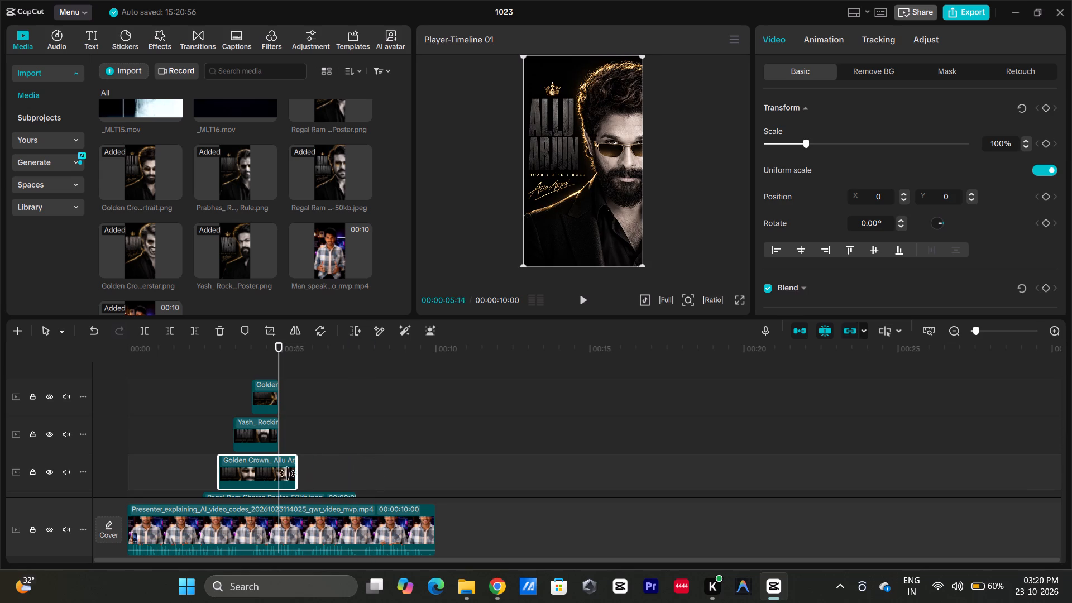
pyautogui.moveTo(288, 473); pyautogui.dragTo(282, 473)
pyautogui.click(281, 475)
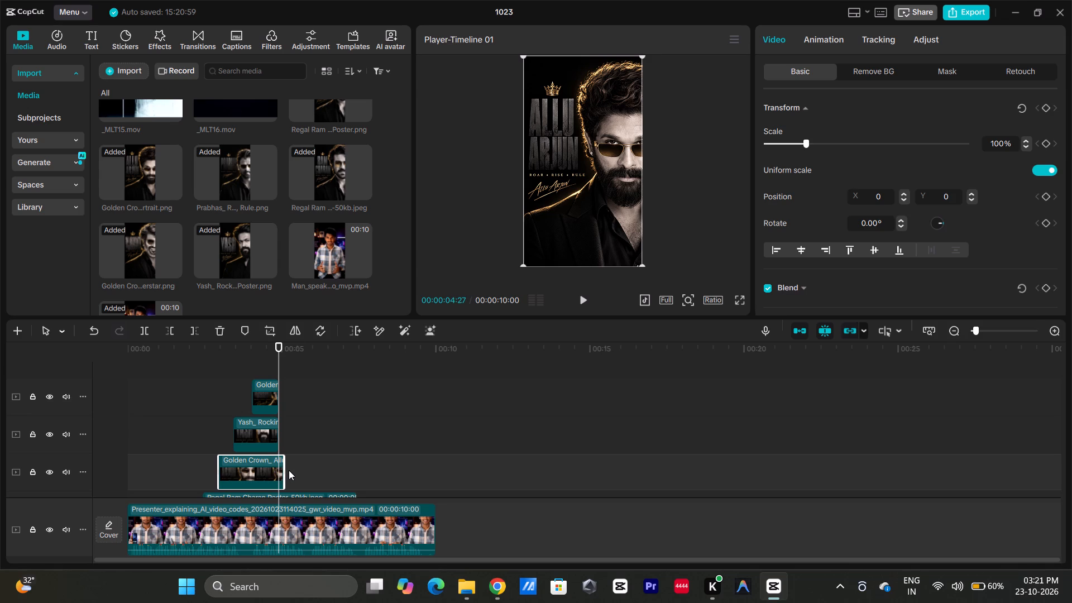
pyautogui.moveTo(284, 466); pyautogui.dragTo(277, 465)
# Trim the ends of the Regal Ram Charan and Prabhas posters to 00:00:04:27, matching the other images.
pyautogui.scroll(-3, 274, 465)
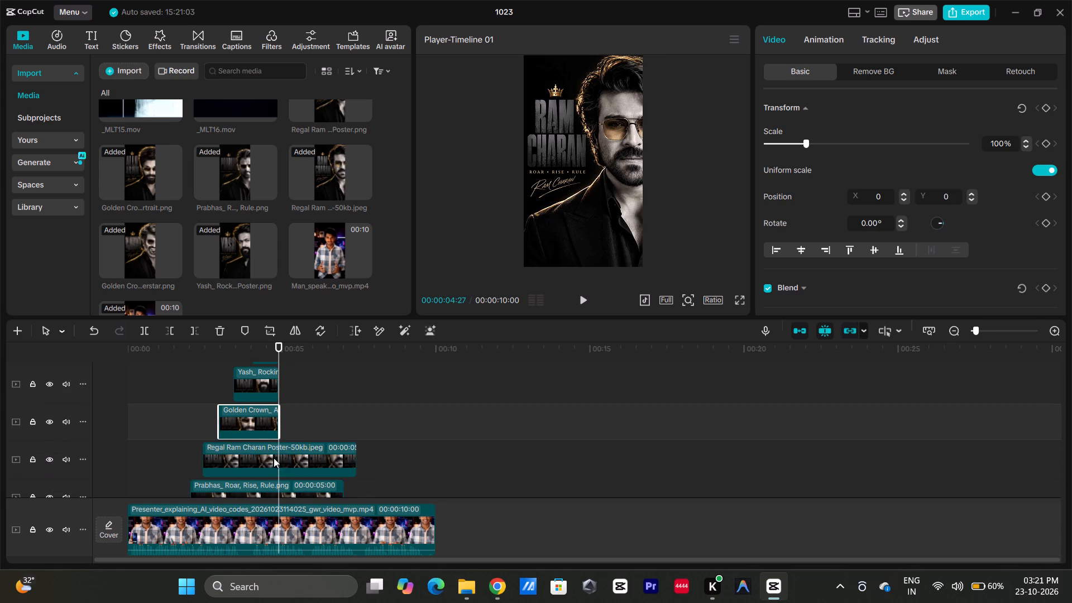
pyautogui.click(274, 457)
pyautogui.moveTo(358, 460); pyautogui.dragTo(274, 465)
pyautogui.scroll(-4, 273, 464)
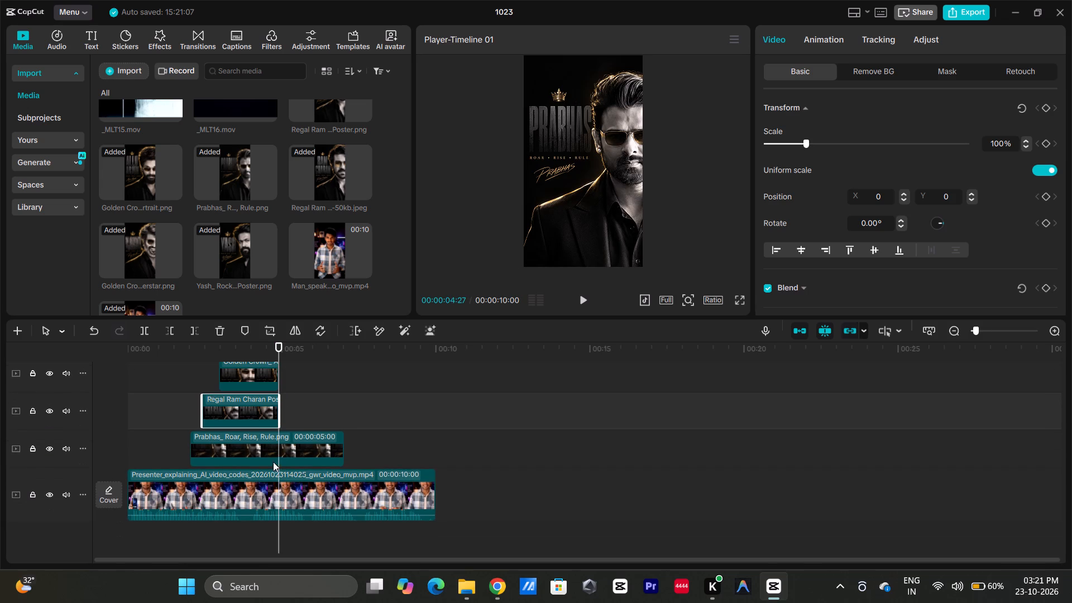
pyautogui.click(287, 449)
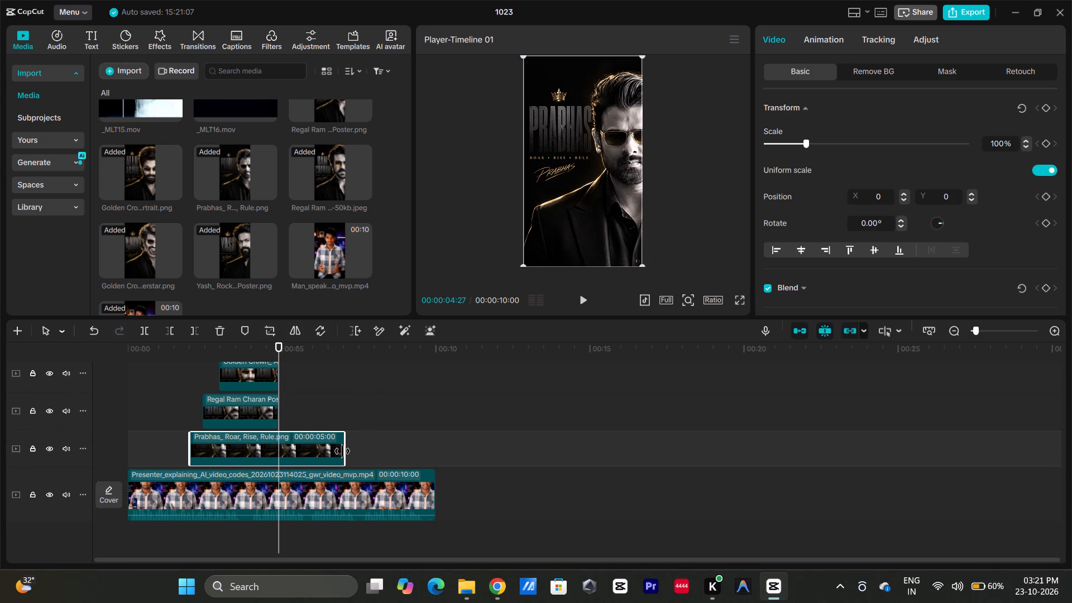
pyautogui.moveTo(342, 451); pyautogui.dragTo(270, 454)
pyautogui.moveTo(271, 449); pyautogui.dragTo(278, 449)
# Play the timeline from about 1 second to review the poster overlays and the rest of the presenter clip.
pyautogui.click(160, 416)
pyautogui.press('space')
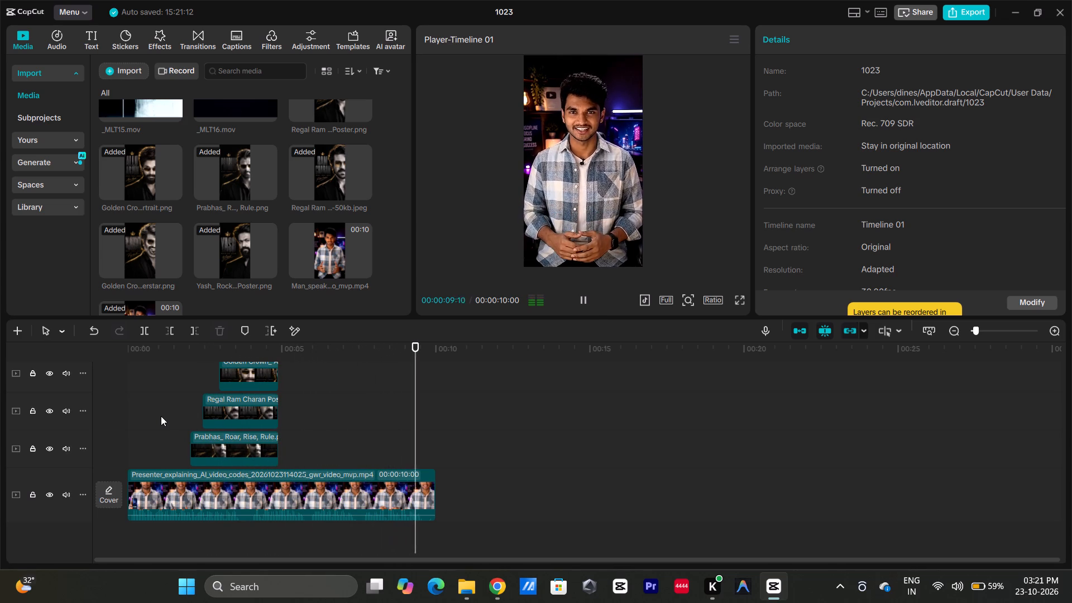
# Append the Man_speaking_Telugu_video_prompt clip to the main track directly after the presenter clip.
pyautogui.scroll(4, 219, 259)
pyautogui.scroll(-3, 205, 188)
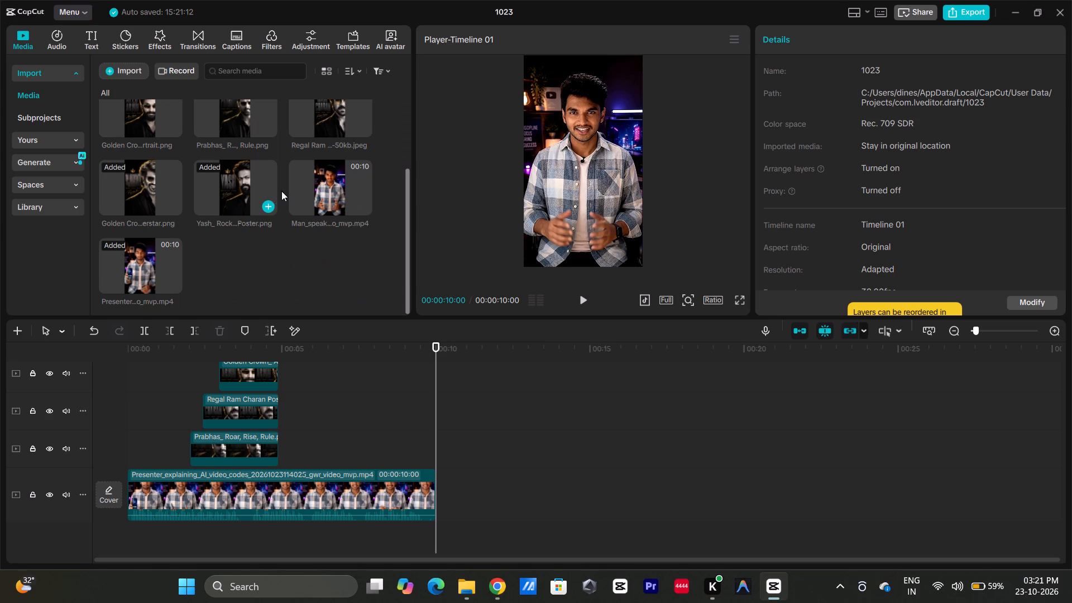
pyautogui.click(309, 183)
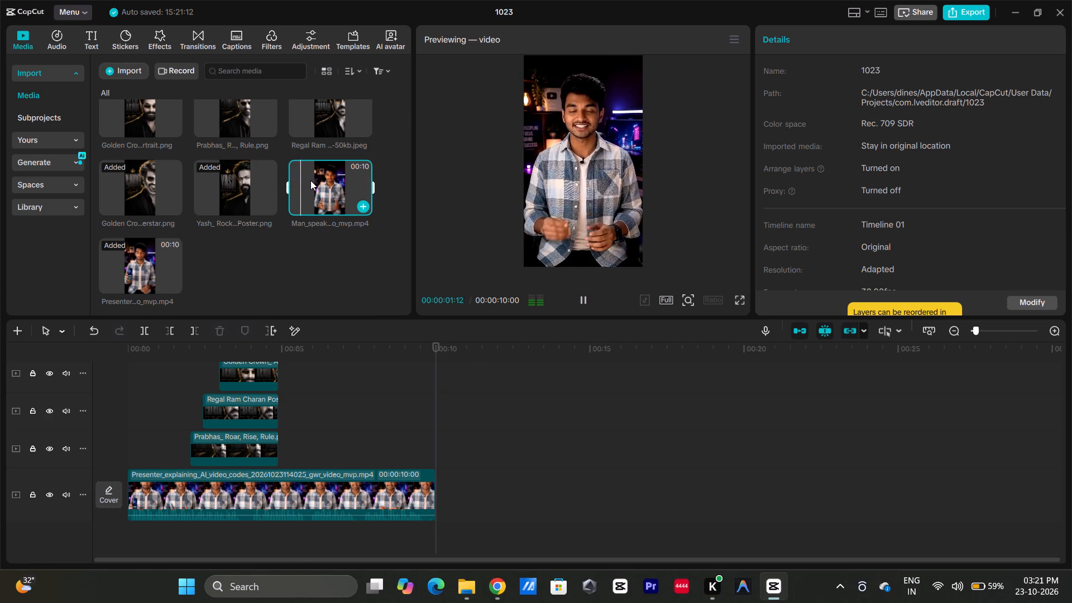
pyautogui.moveTo(310, 180); pyautogui.dragTo(439, 480)
pyautogui.moveTo(358, 454); pyautogui.dragTo(353, 455)
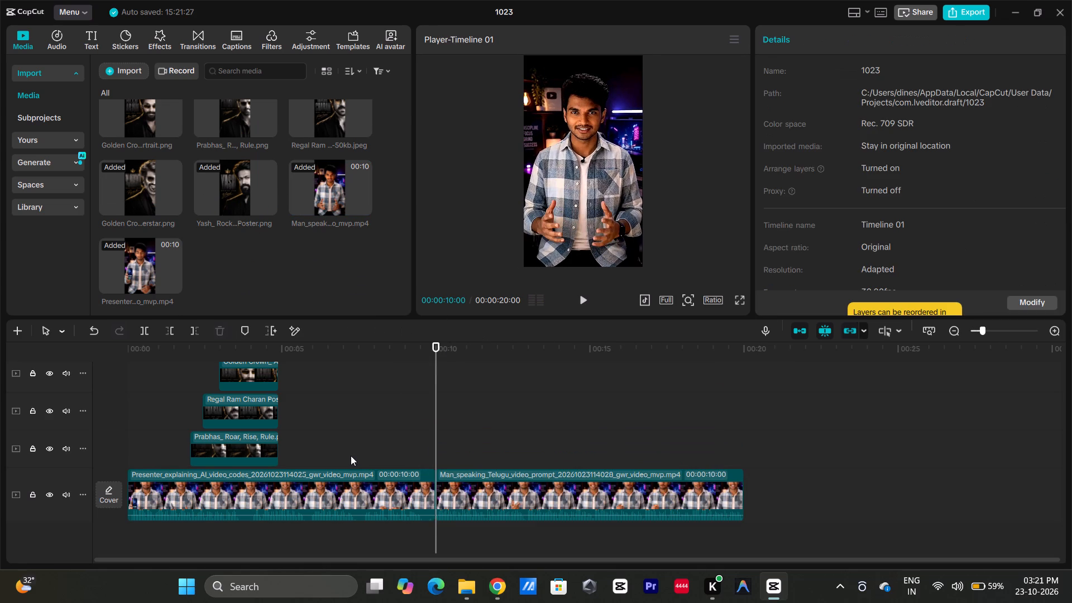
# Review playback across the join of the two presenter clips from about 7 seconds, and replay the opening poster section from the start.
pyautogui.click(350, 457)
pyautogui.press('space')
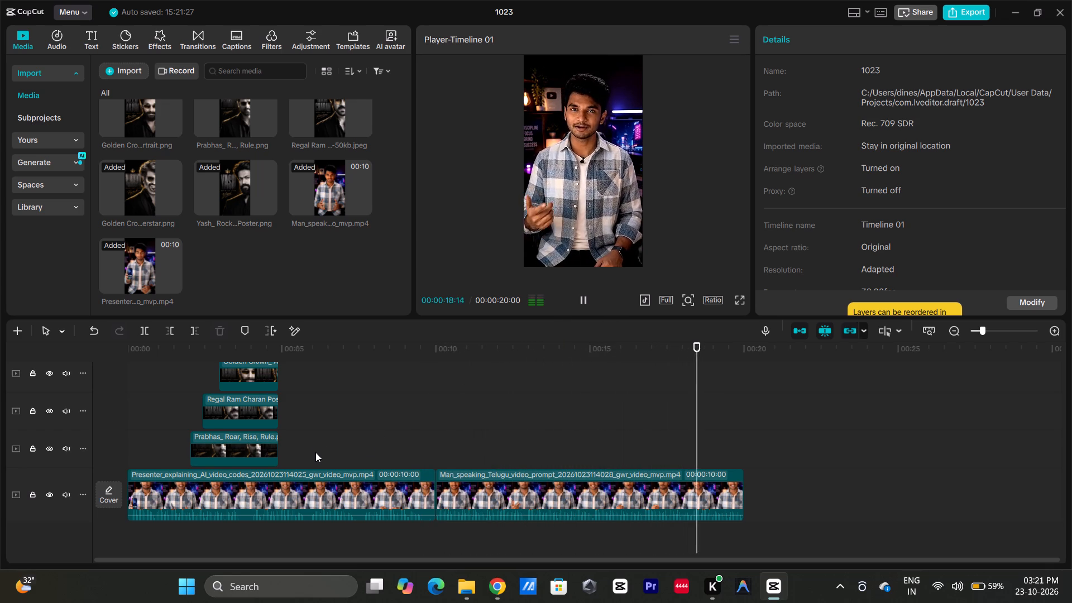
pyautogui.click(297, 458)
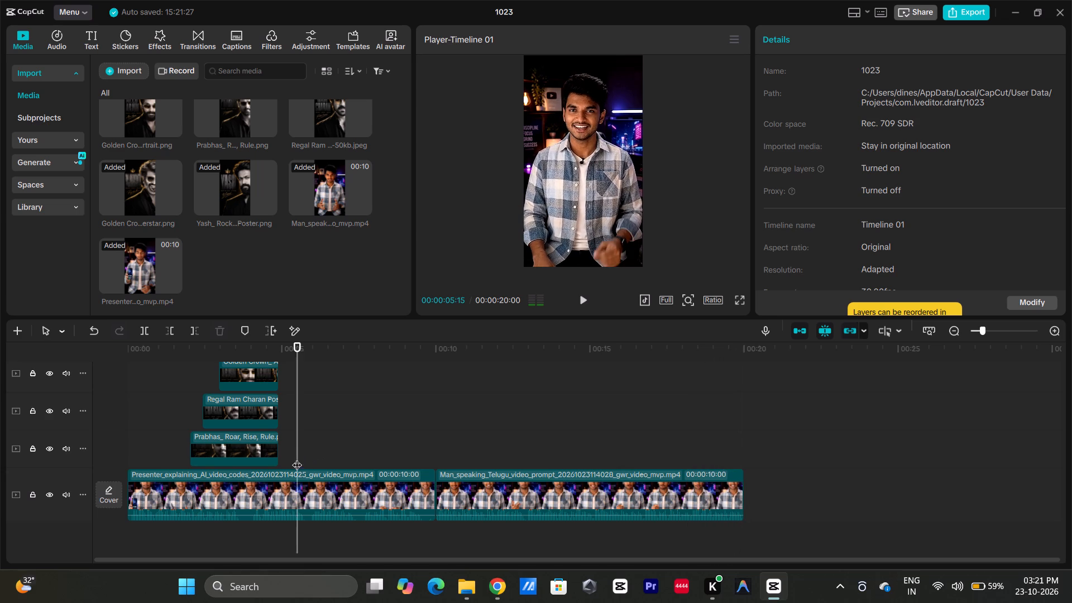
pyautogui.moveTo(296, 460); pyautogui.dragTo(275, 452)
pyautogui.click(143, 420)
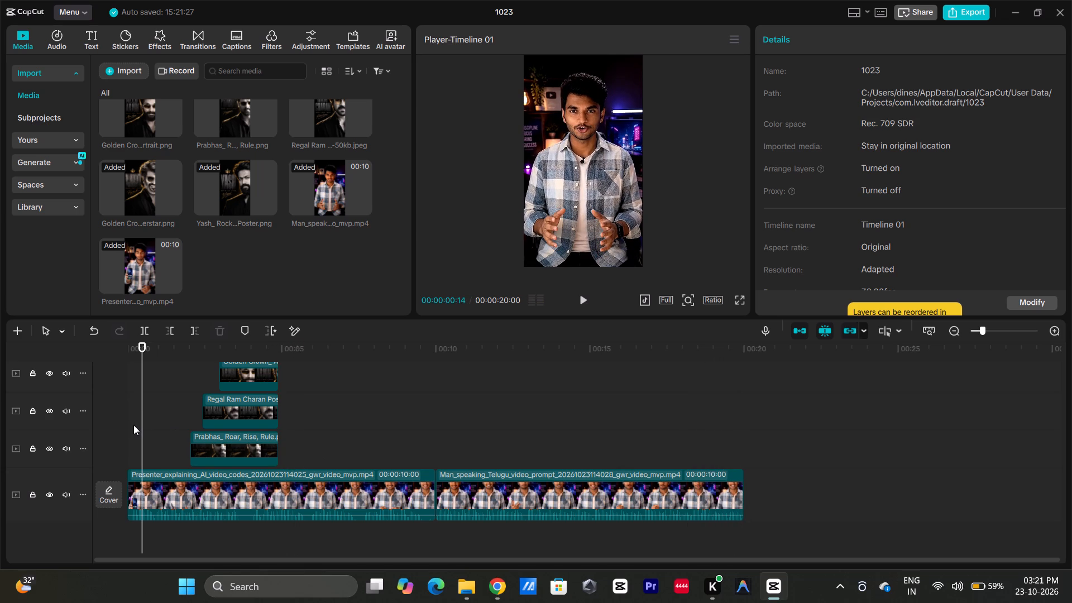
pyautogui.press('space')
pyautogui.click(138, 425)
pyautogui.moveTo(138, 425); pyautogui.dragTo(119, 421)
pyautogui.press('space')
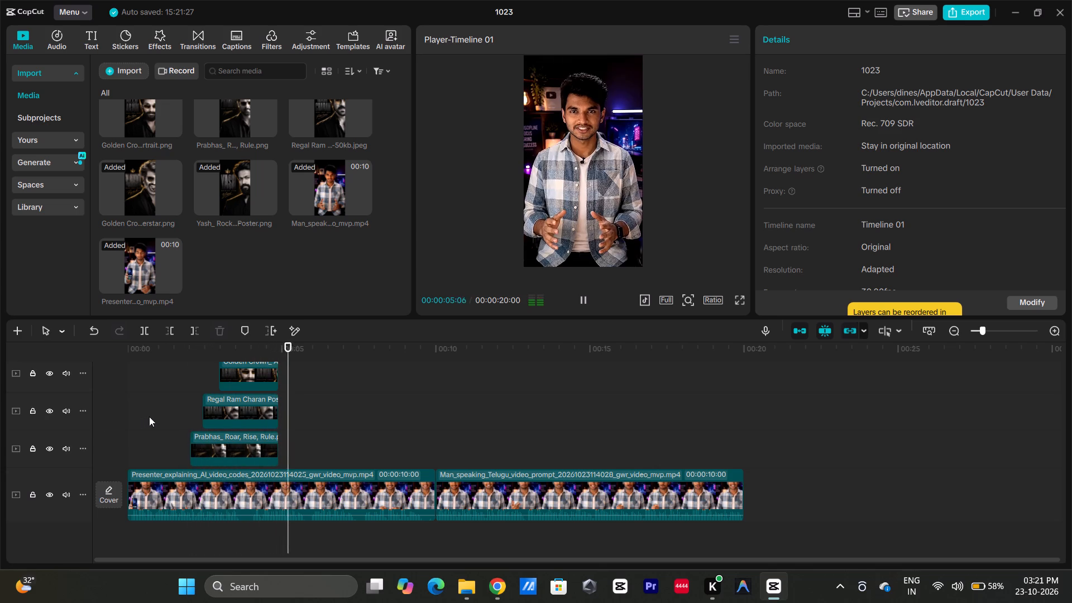
pyautogui.press('space')
# Split the Presenter_explaining_AI_video_codes clip at 00:00:02:01, where the Prabhas poster begins.
pyautogui.scroll(2, 260, 403)
pyautogui.click(251, 369)
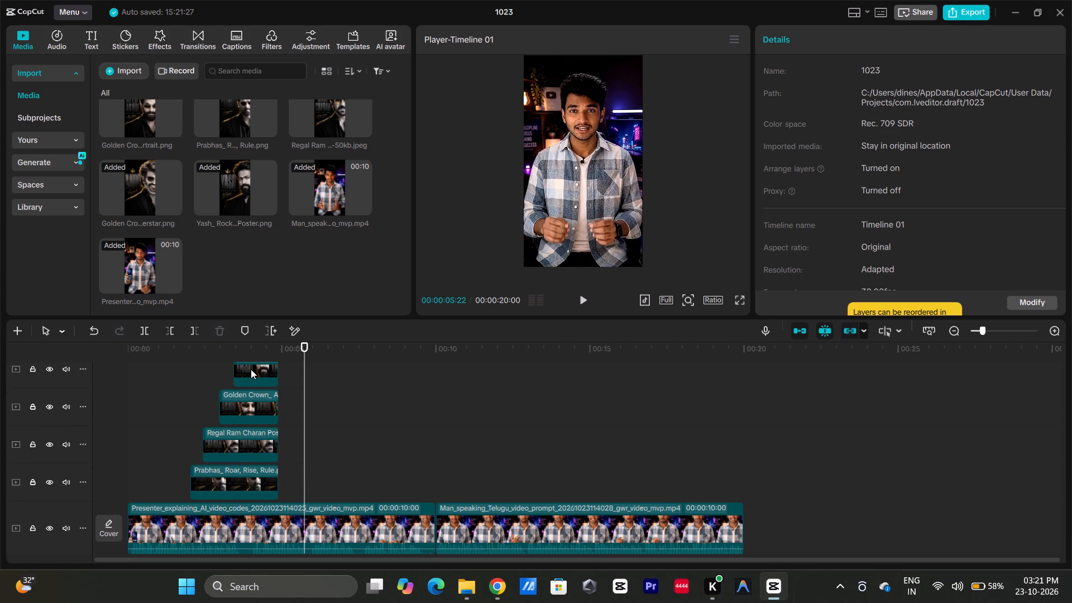
pyautogui.scroll(3, 246, 373)
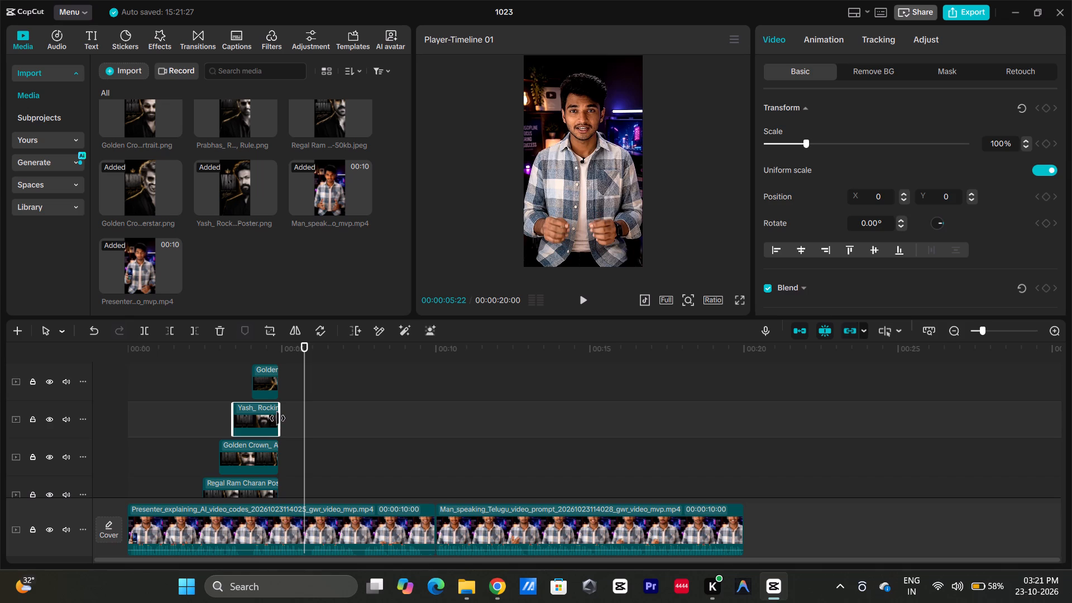
pyautogui.scroll(-5, 277, 419)
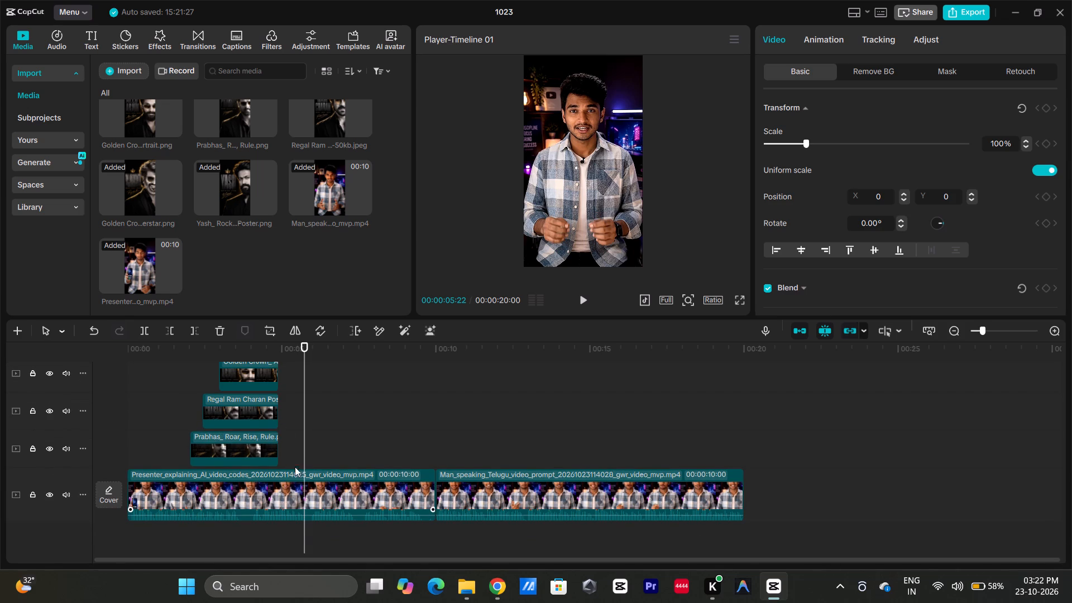
pyautogui.moveTo(304, 441); pyautogui.dragTo(190, 449)
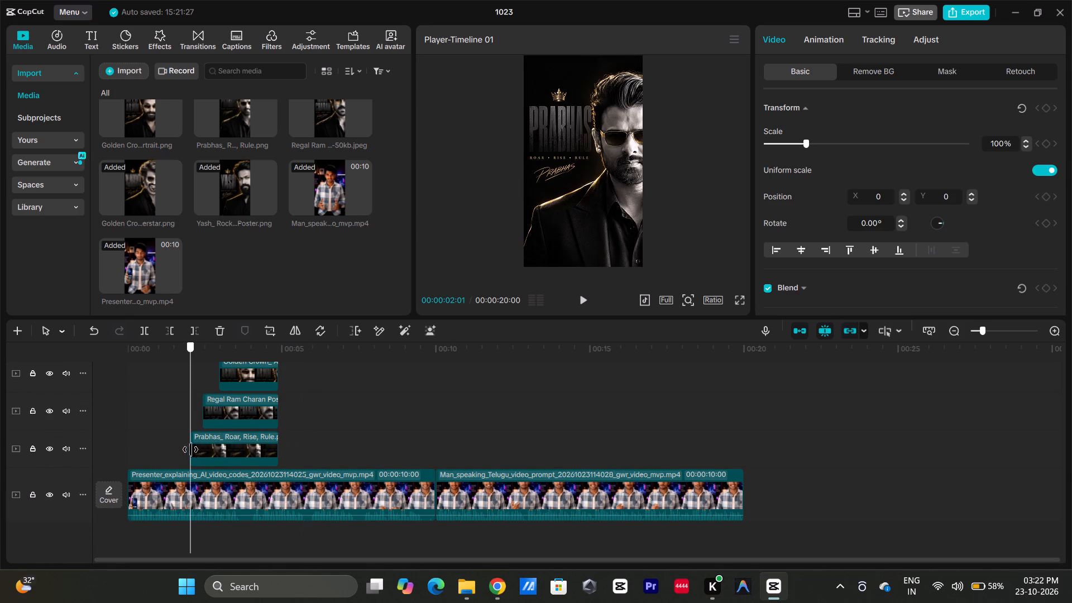
pyautogui.moveTo(190, 449); pyautogui.dragTo(191, 449)
pyautogui.click(202, 479)
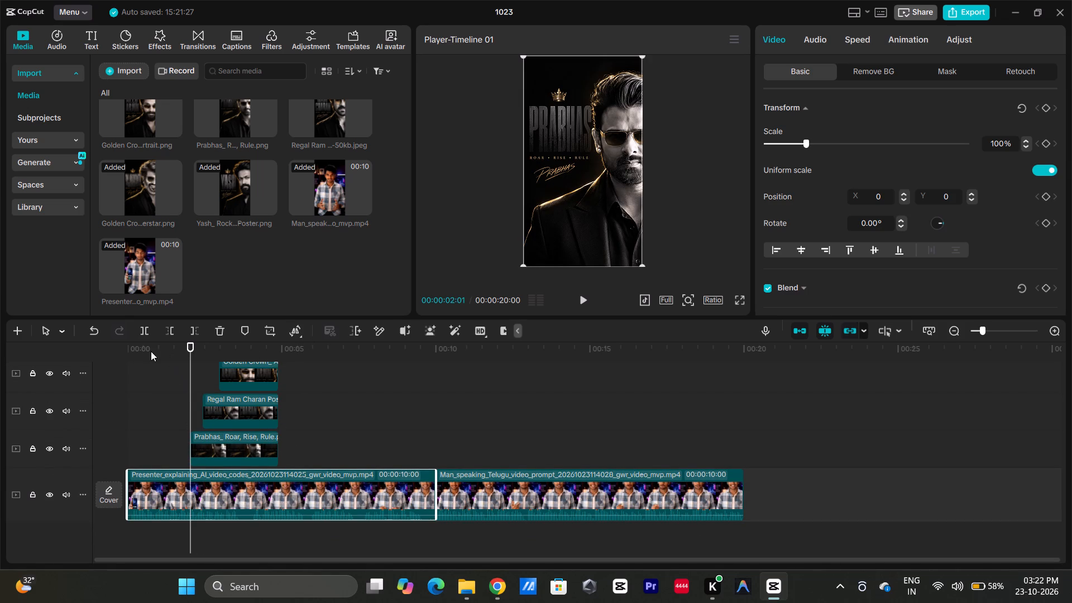
pyautogui.click(146, 327)
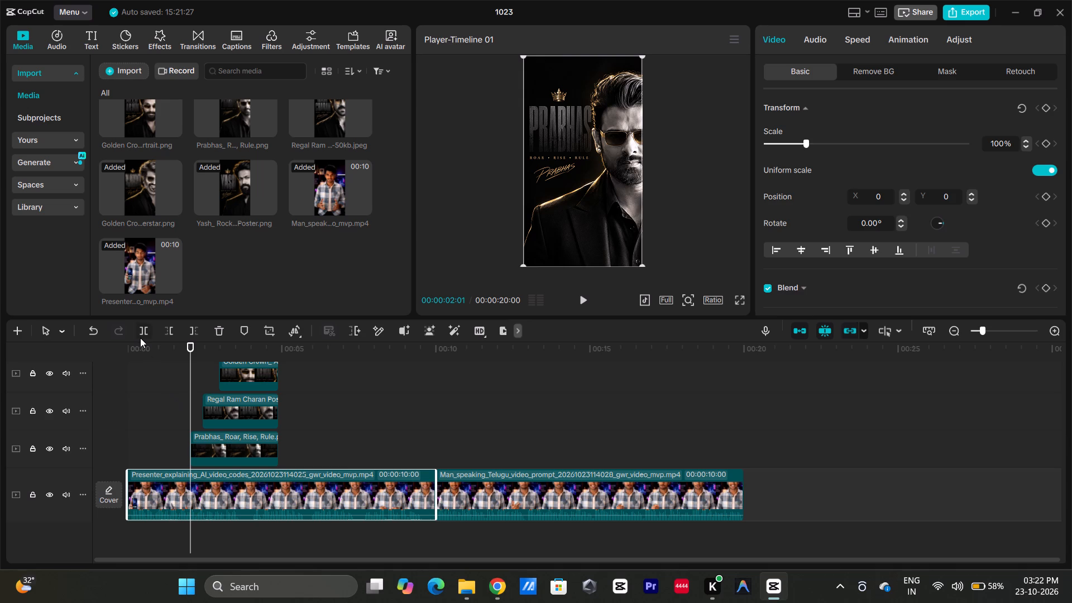
pyautogui.click(140, 338)
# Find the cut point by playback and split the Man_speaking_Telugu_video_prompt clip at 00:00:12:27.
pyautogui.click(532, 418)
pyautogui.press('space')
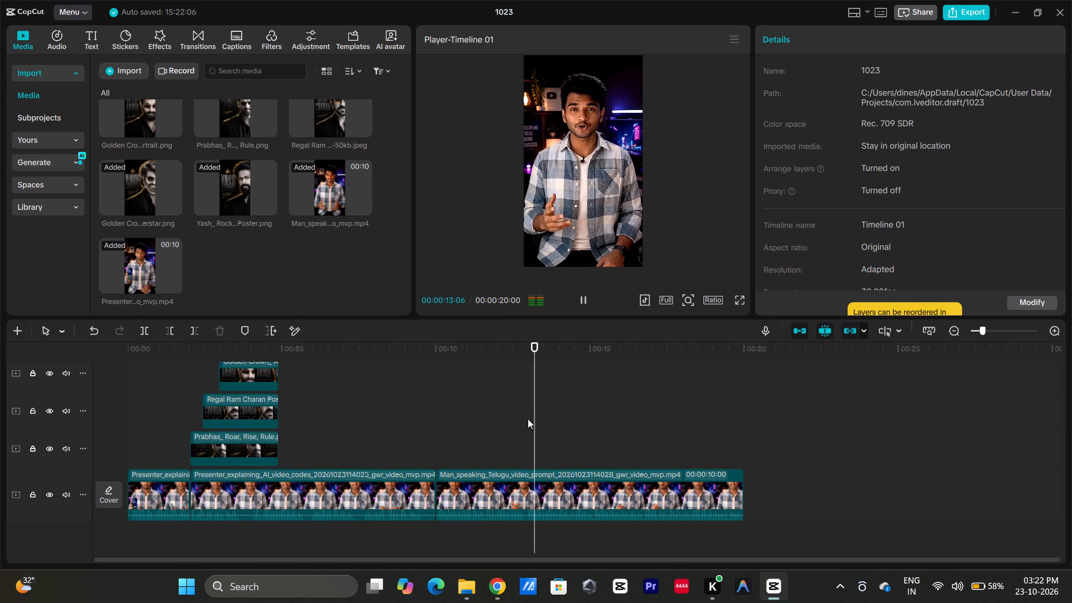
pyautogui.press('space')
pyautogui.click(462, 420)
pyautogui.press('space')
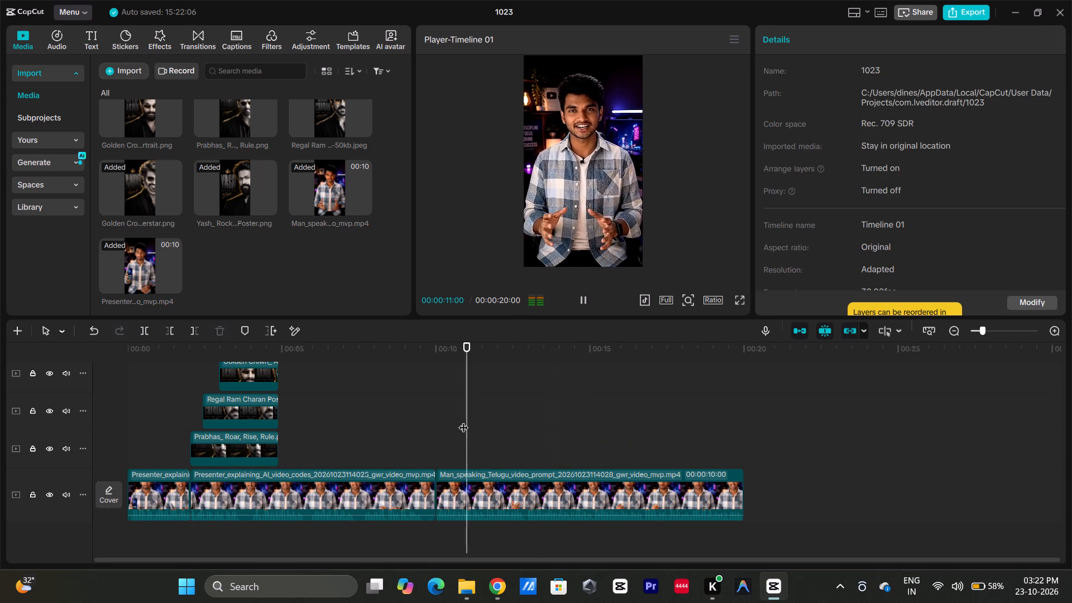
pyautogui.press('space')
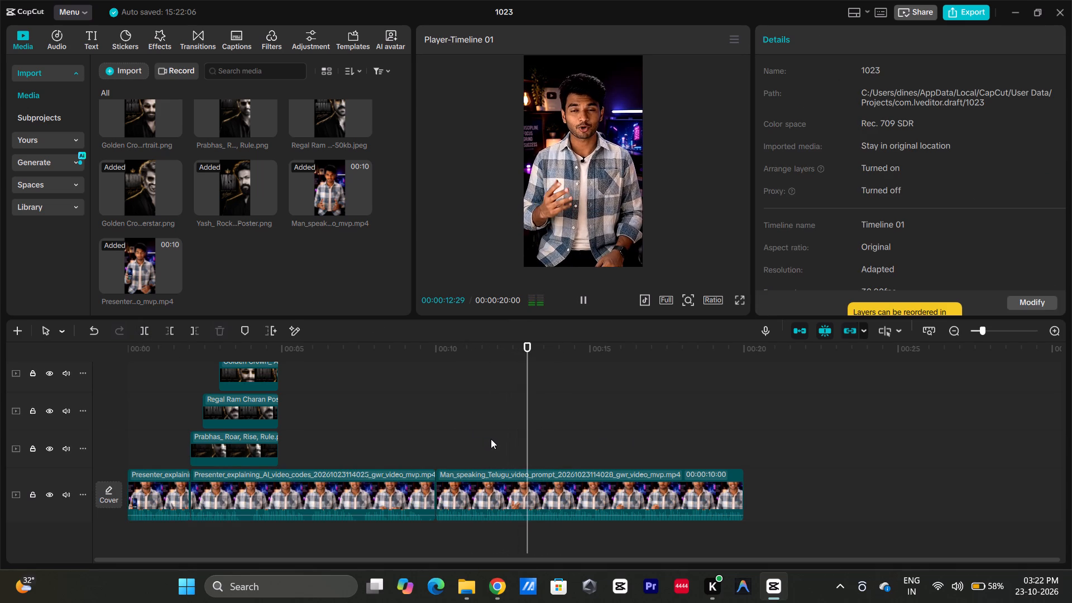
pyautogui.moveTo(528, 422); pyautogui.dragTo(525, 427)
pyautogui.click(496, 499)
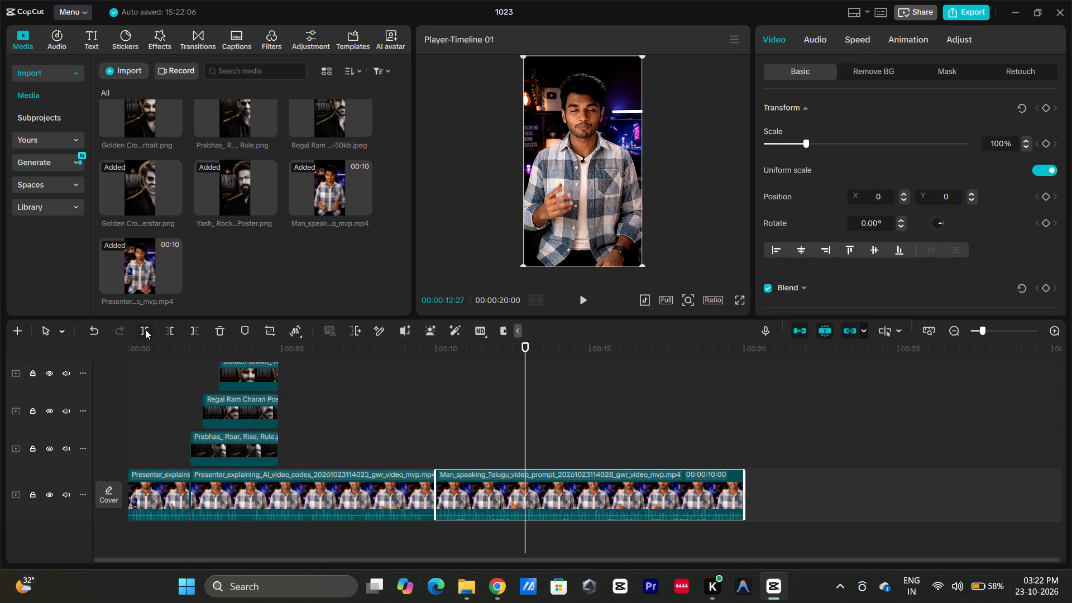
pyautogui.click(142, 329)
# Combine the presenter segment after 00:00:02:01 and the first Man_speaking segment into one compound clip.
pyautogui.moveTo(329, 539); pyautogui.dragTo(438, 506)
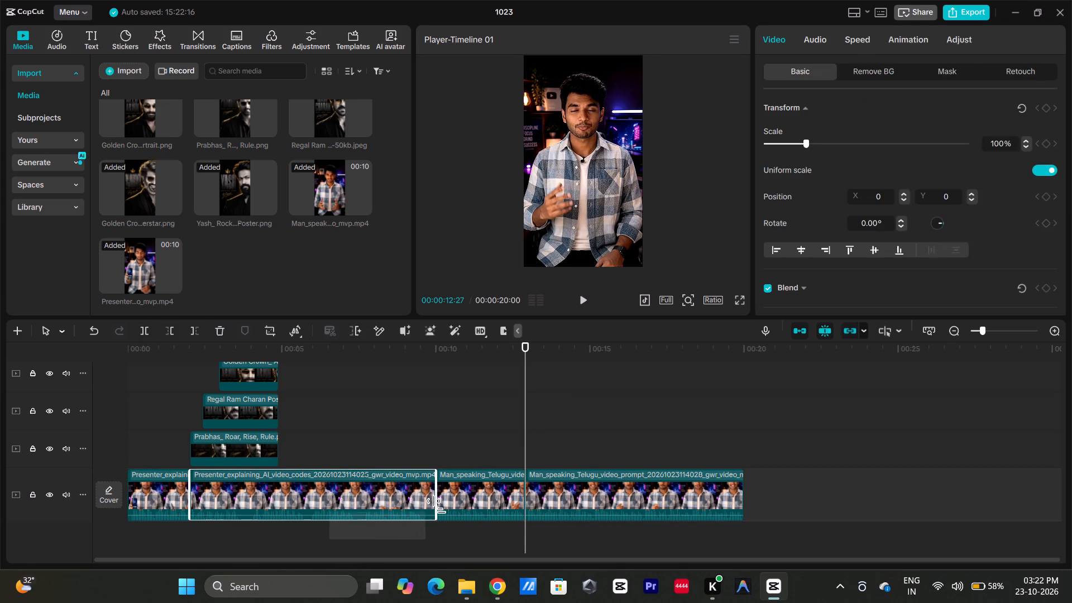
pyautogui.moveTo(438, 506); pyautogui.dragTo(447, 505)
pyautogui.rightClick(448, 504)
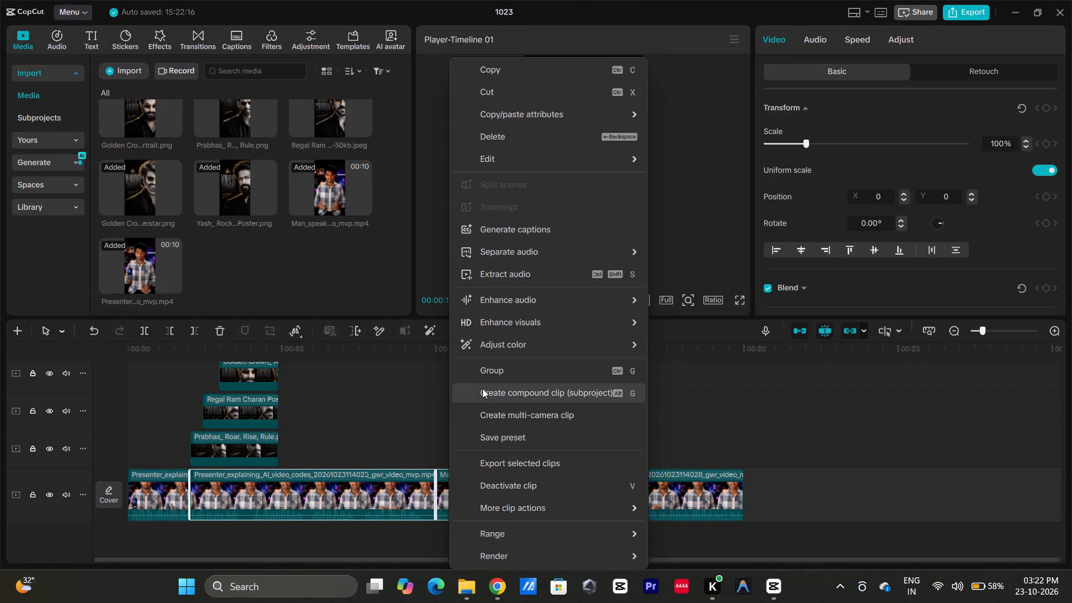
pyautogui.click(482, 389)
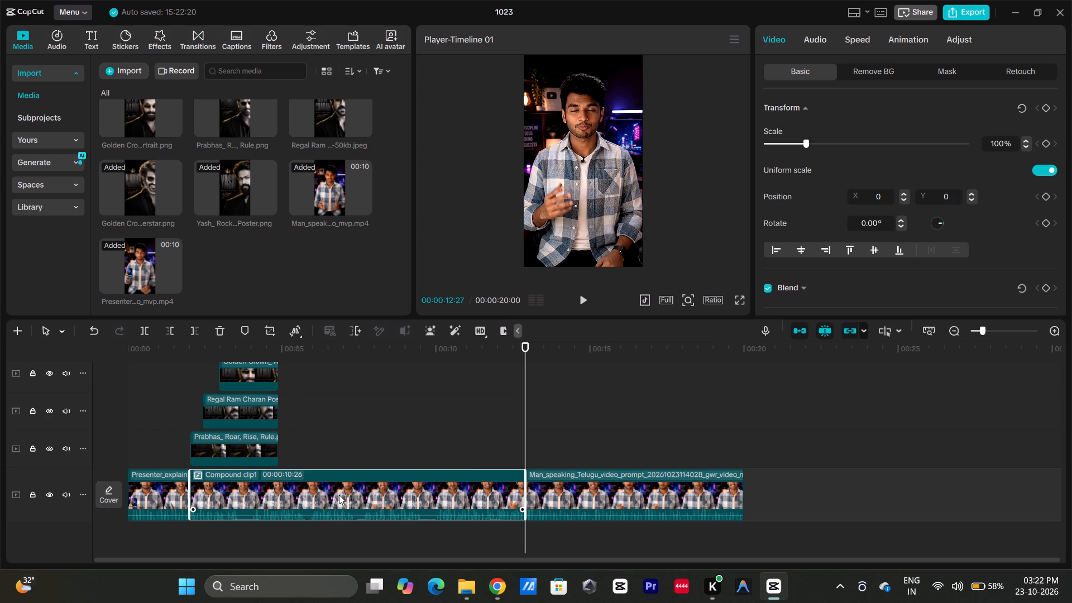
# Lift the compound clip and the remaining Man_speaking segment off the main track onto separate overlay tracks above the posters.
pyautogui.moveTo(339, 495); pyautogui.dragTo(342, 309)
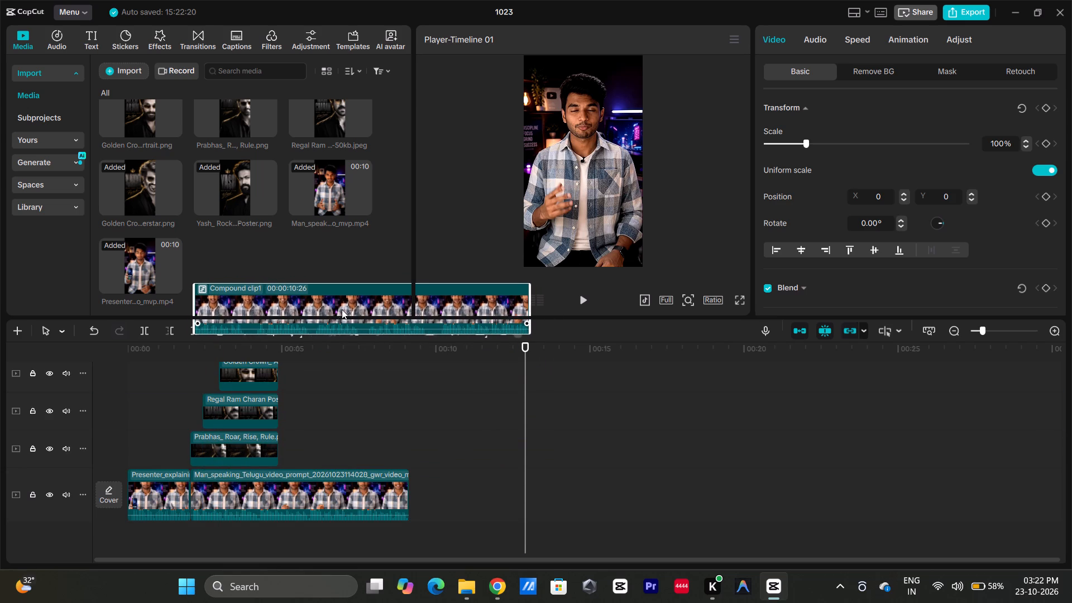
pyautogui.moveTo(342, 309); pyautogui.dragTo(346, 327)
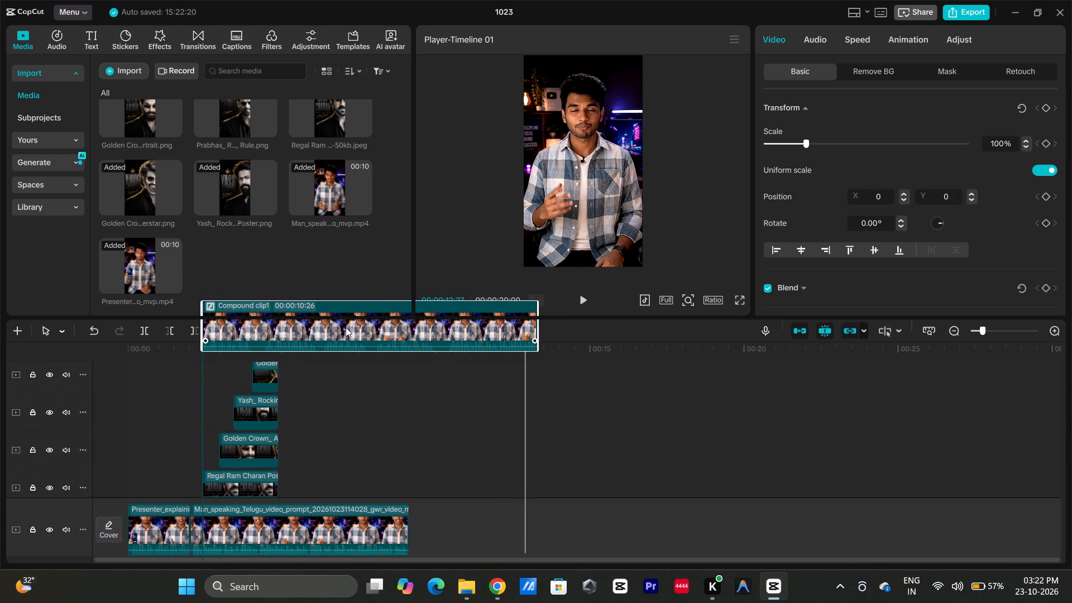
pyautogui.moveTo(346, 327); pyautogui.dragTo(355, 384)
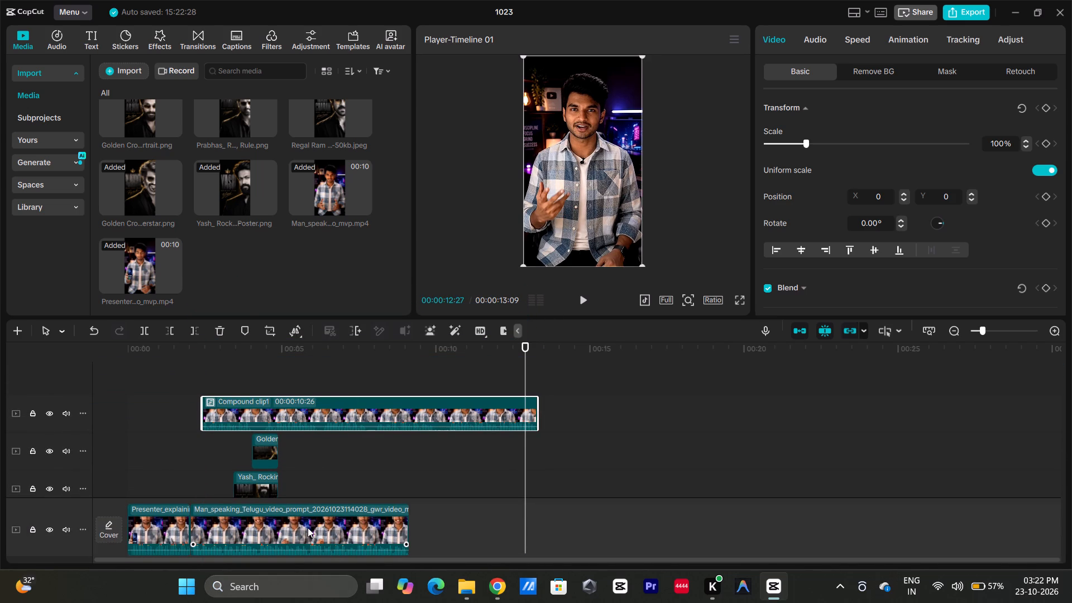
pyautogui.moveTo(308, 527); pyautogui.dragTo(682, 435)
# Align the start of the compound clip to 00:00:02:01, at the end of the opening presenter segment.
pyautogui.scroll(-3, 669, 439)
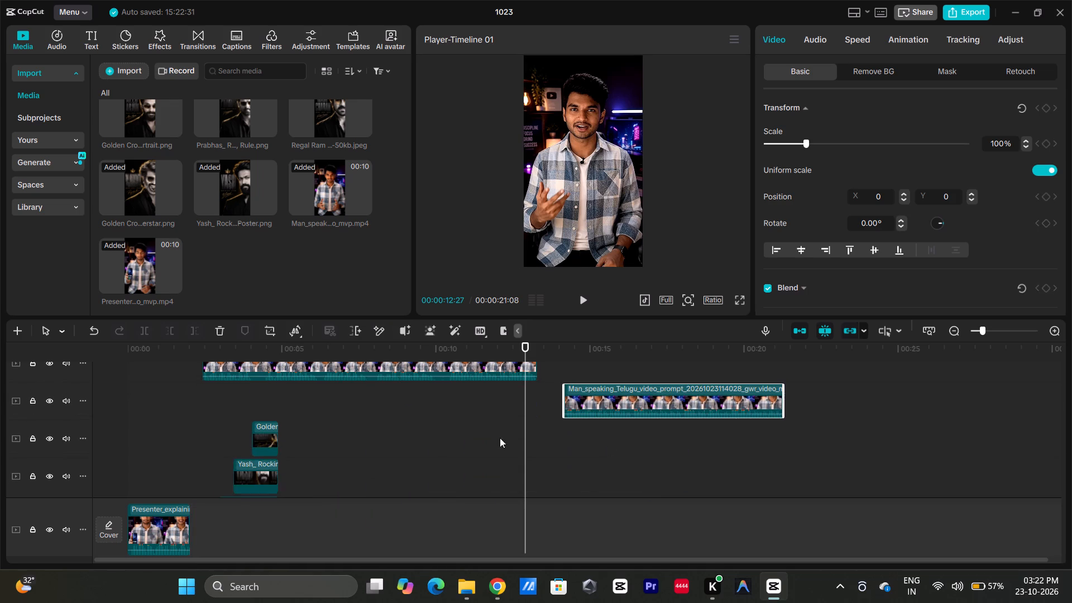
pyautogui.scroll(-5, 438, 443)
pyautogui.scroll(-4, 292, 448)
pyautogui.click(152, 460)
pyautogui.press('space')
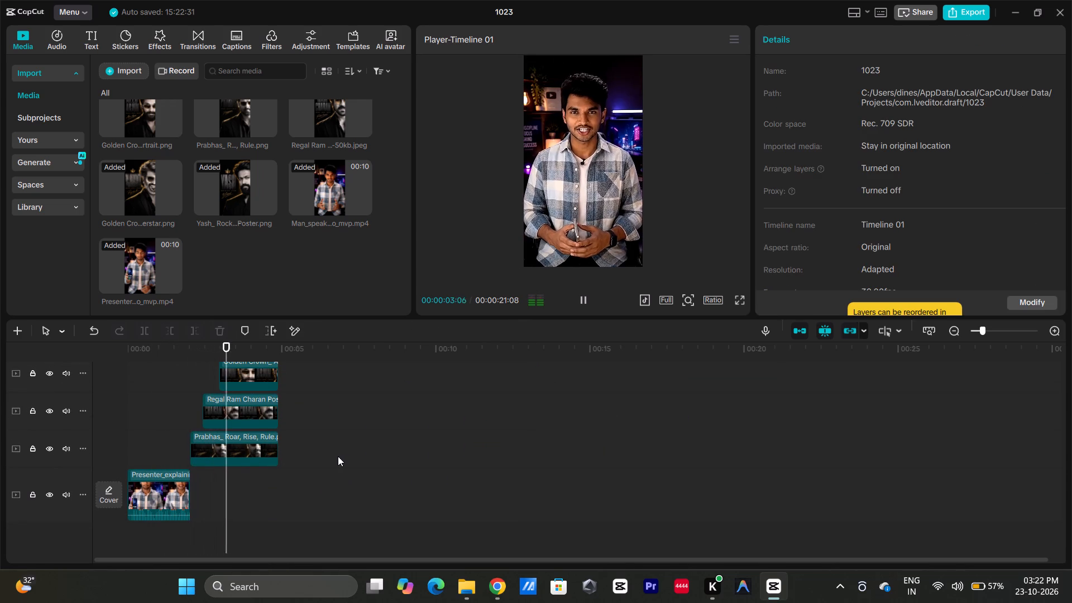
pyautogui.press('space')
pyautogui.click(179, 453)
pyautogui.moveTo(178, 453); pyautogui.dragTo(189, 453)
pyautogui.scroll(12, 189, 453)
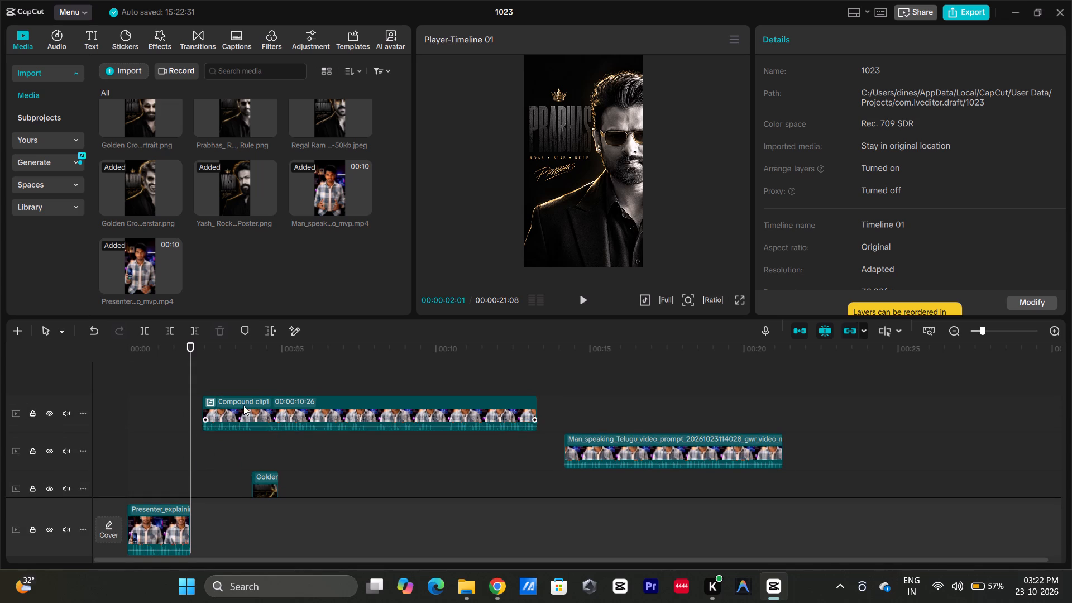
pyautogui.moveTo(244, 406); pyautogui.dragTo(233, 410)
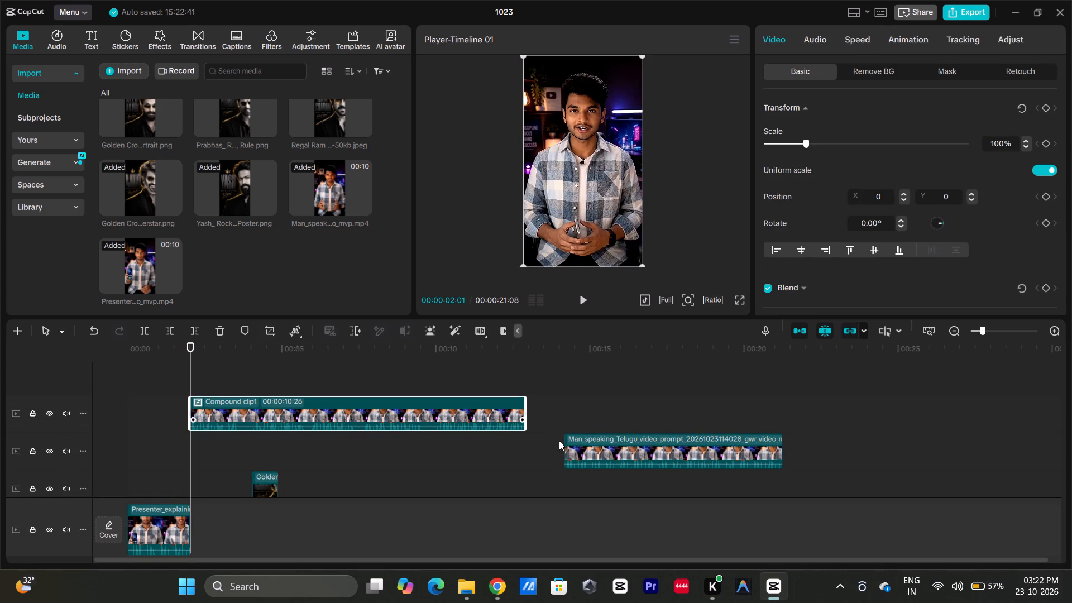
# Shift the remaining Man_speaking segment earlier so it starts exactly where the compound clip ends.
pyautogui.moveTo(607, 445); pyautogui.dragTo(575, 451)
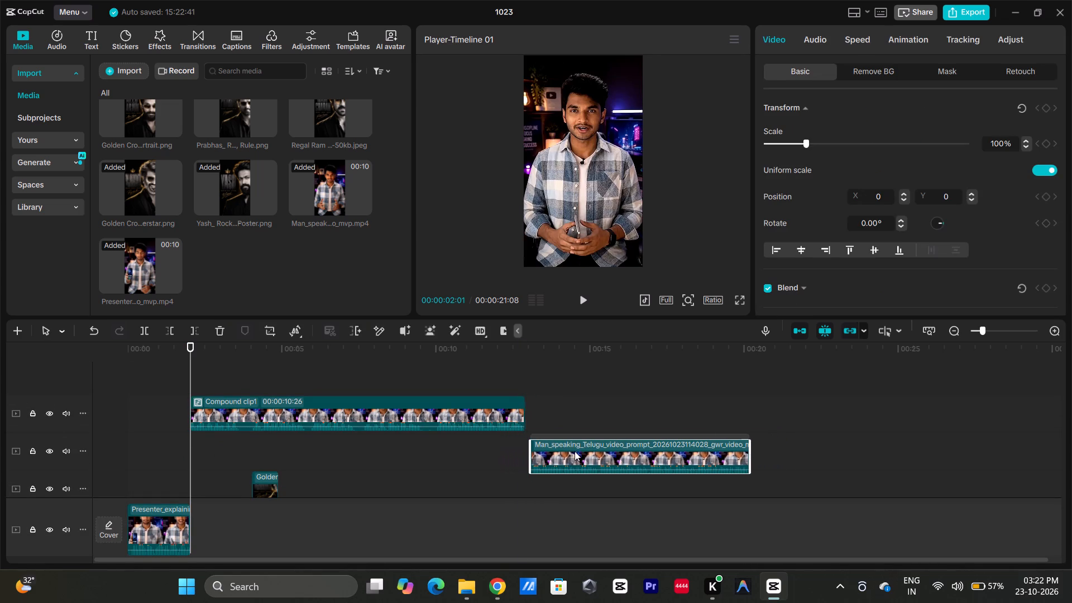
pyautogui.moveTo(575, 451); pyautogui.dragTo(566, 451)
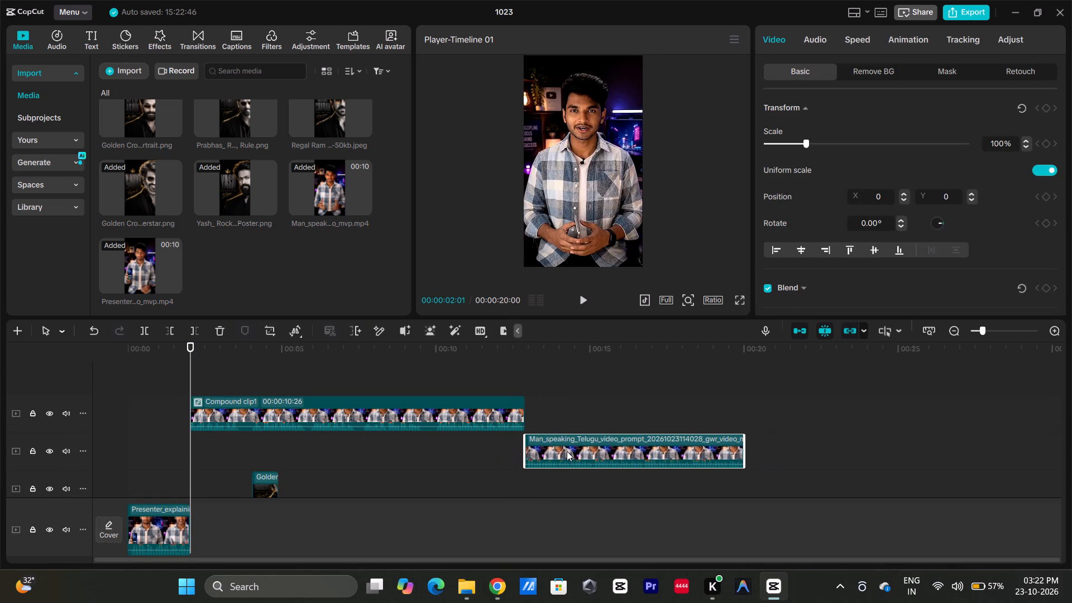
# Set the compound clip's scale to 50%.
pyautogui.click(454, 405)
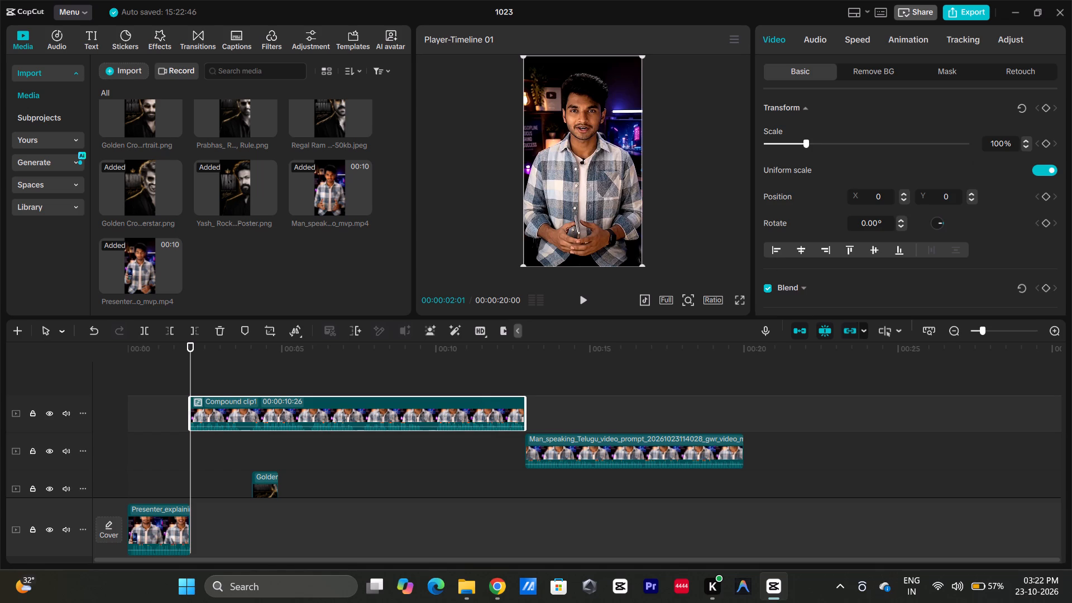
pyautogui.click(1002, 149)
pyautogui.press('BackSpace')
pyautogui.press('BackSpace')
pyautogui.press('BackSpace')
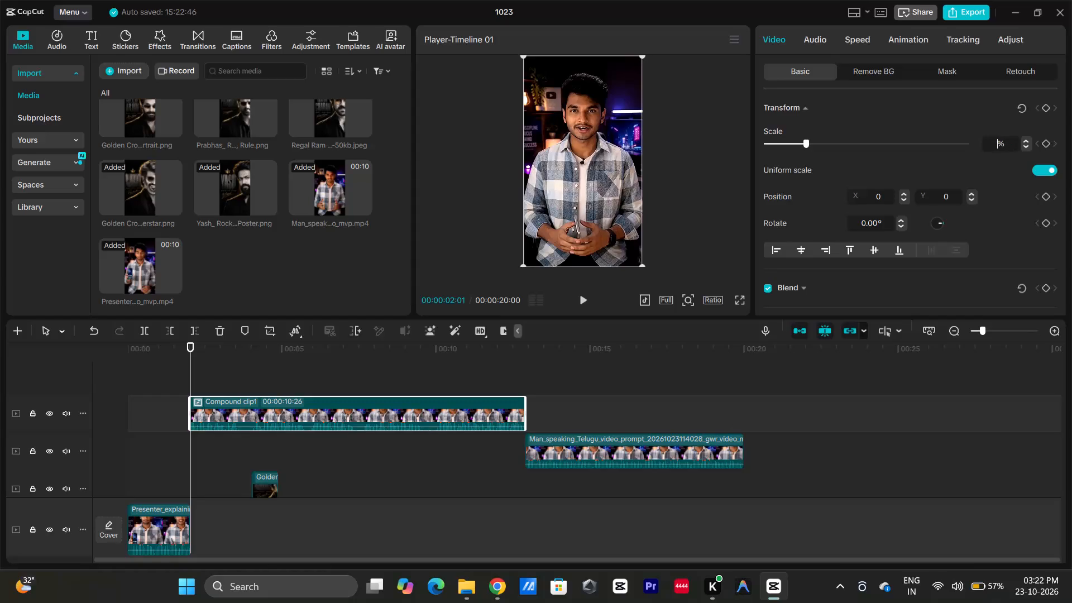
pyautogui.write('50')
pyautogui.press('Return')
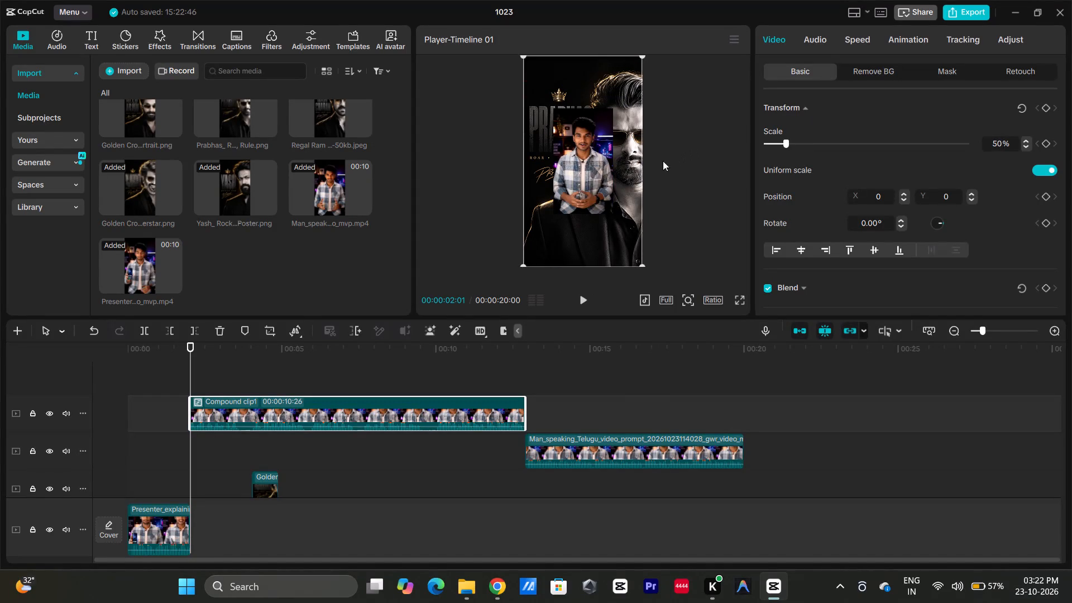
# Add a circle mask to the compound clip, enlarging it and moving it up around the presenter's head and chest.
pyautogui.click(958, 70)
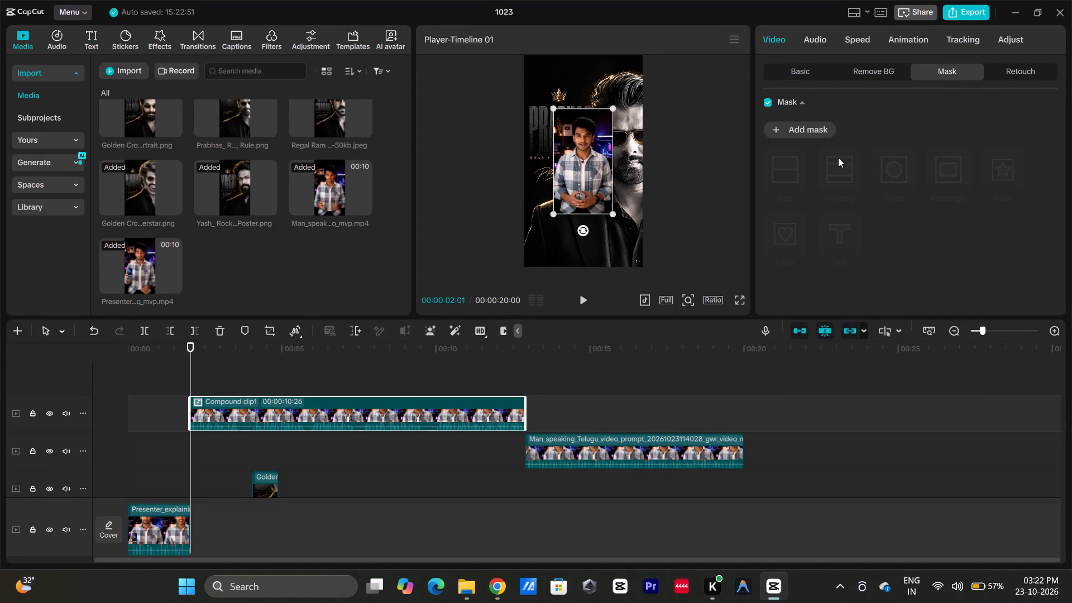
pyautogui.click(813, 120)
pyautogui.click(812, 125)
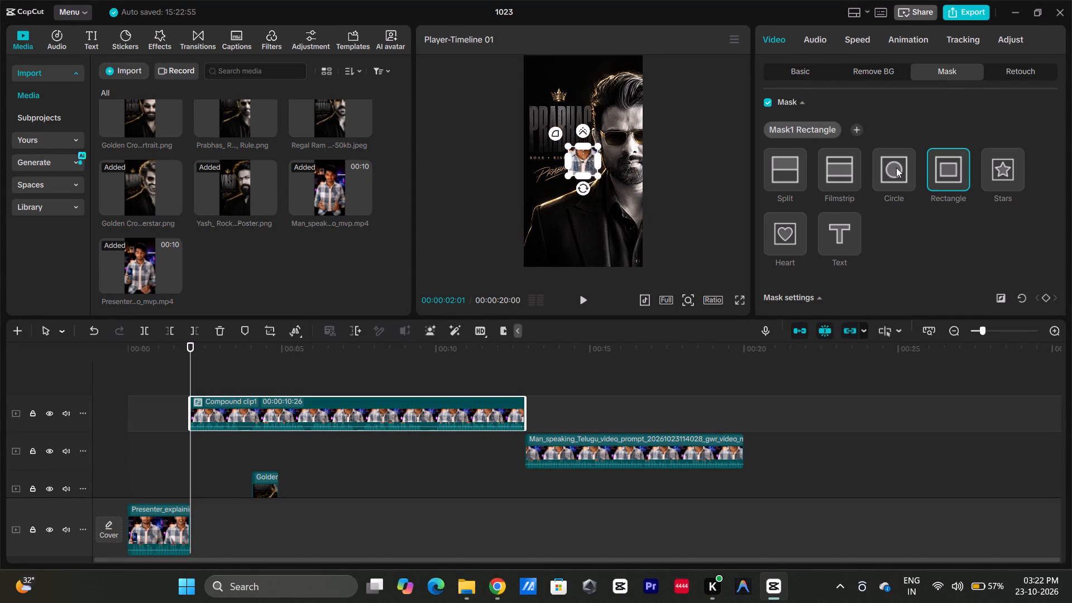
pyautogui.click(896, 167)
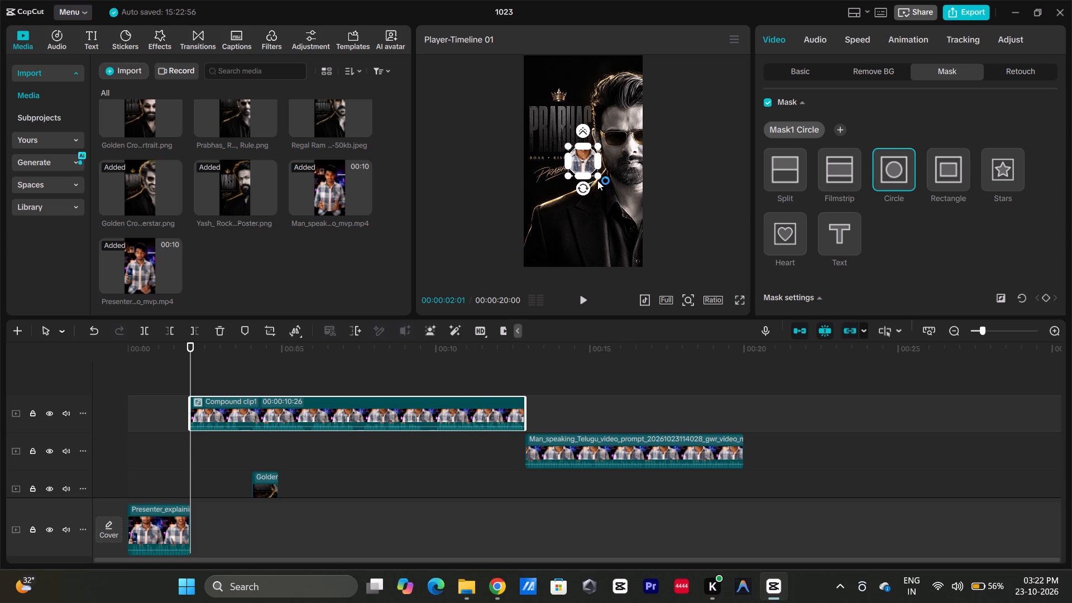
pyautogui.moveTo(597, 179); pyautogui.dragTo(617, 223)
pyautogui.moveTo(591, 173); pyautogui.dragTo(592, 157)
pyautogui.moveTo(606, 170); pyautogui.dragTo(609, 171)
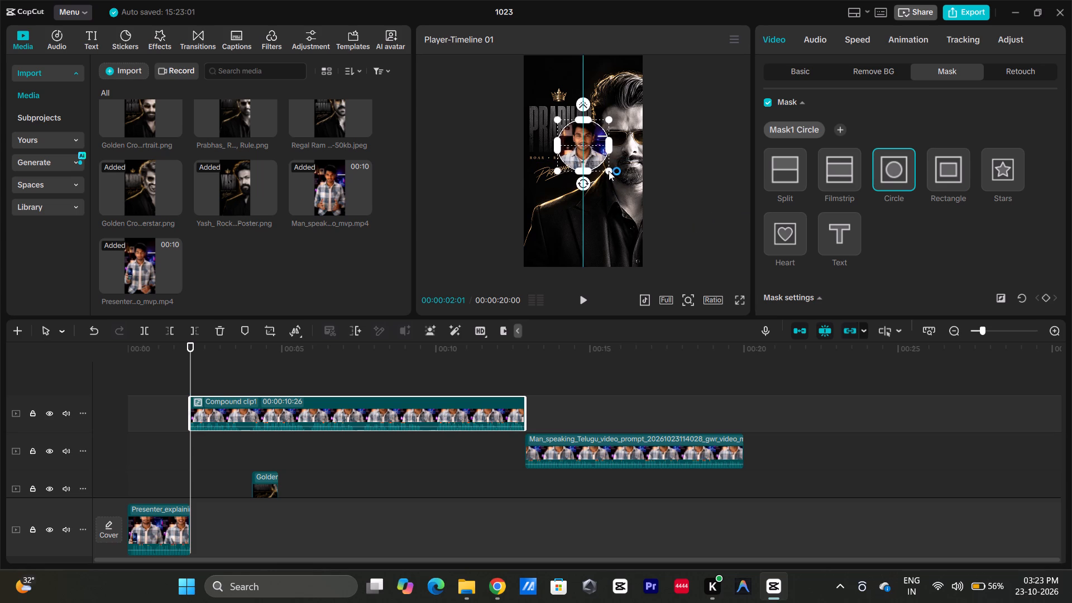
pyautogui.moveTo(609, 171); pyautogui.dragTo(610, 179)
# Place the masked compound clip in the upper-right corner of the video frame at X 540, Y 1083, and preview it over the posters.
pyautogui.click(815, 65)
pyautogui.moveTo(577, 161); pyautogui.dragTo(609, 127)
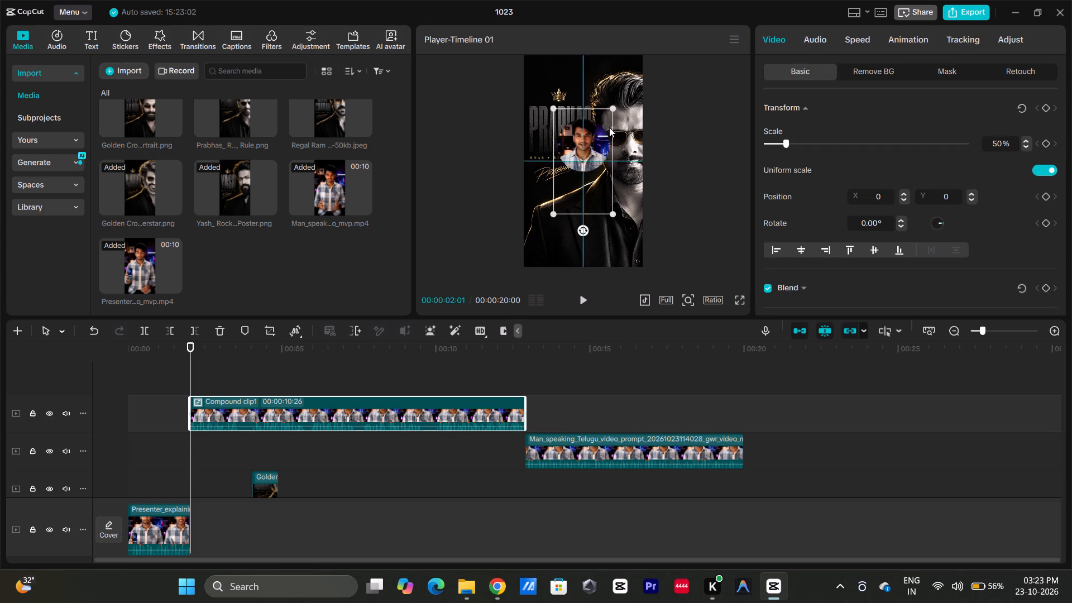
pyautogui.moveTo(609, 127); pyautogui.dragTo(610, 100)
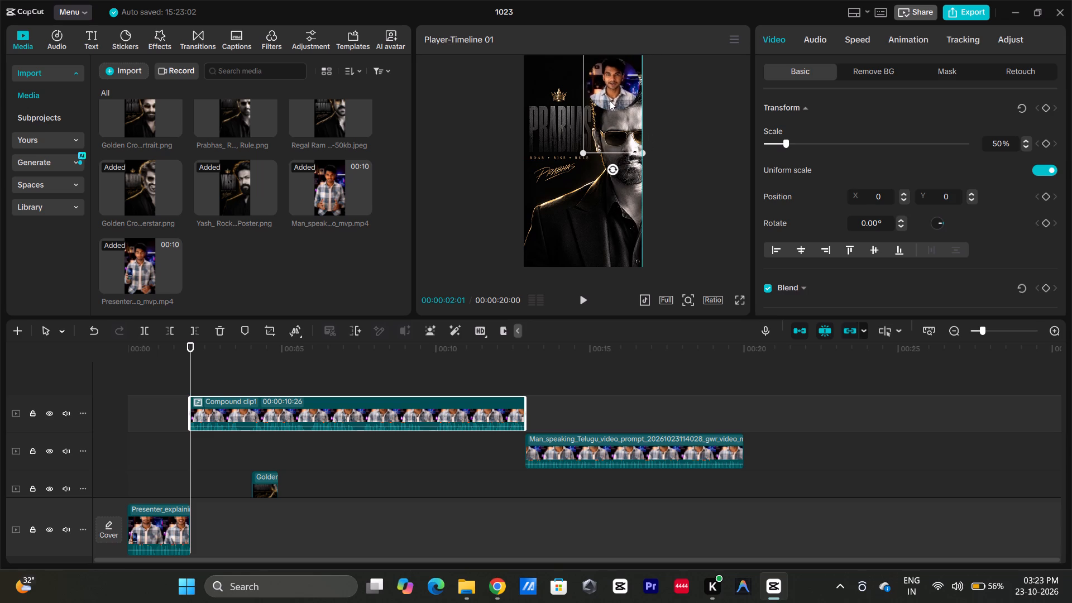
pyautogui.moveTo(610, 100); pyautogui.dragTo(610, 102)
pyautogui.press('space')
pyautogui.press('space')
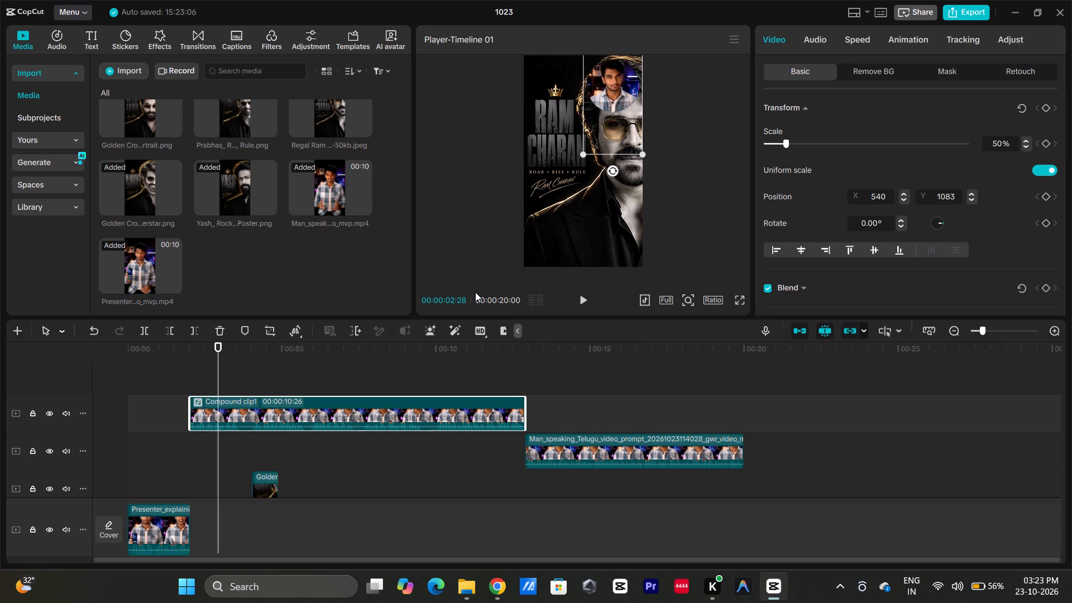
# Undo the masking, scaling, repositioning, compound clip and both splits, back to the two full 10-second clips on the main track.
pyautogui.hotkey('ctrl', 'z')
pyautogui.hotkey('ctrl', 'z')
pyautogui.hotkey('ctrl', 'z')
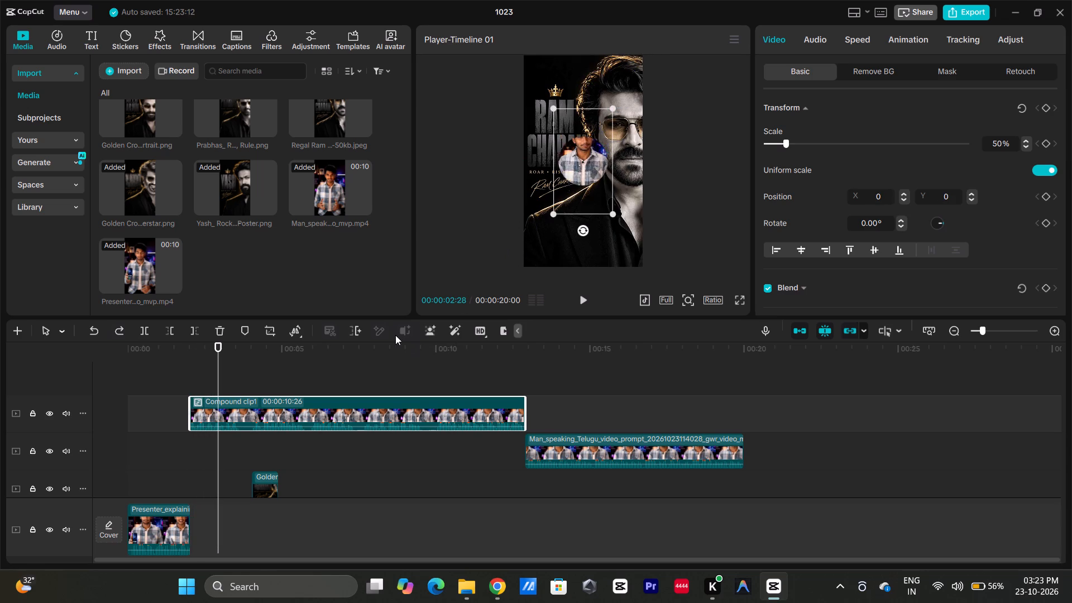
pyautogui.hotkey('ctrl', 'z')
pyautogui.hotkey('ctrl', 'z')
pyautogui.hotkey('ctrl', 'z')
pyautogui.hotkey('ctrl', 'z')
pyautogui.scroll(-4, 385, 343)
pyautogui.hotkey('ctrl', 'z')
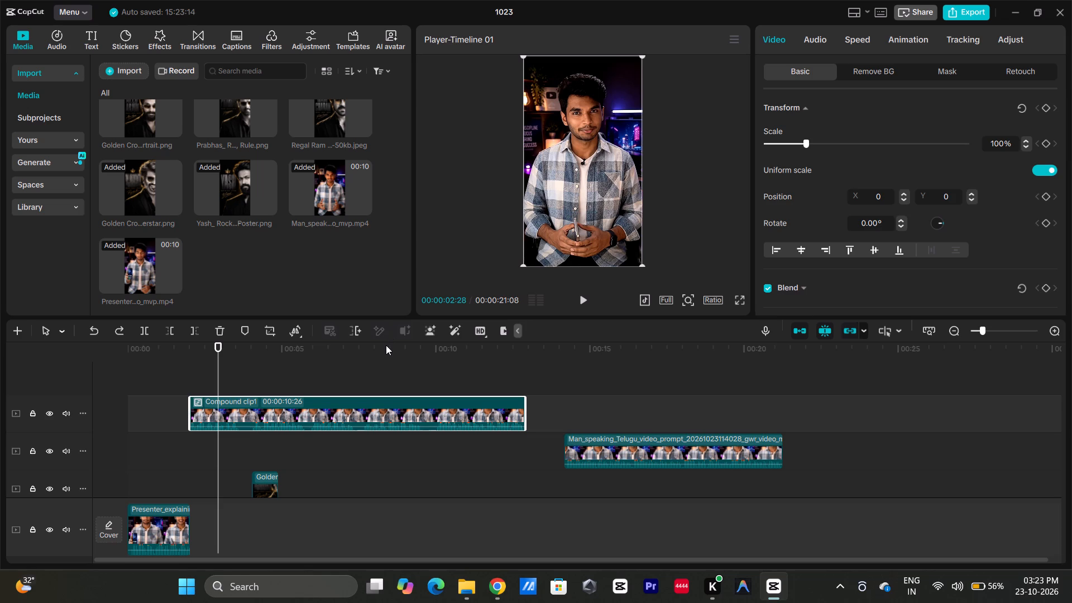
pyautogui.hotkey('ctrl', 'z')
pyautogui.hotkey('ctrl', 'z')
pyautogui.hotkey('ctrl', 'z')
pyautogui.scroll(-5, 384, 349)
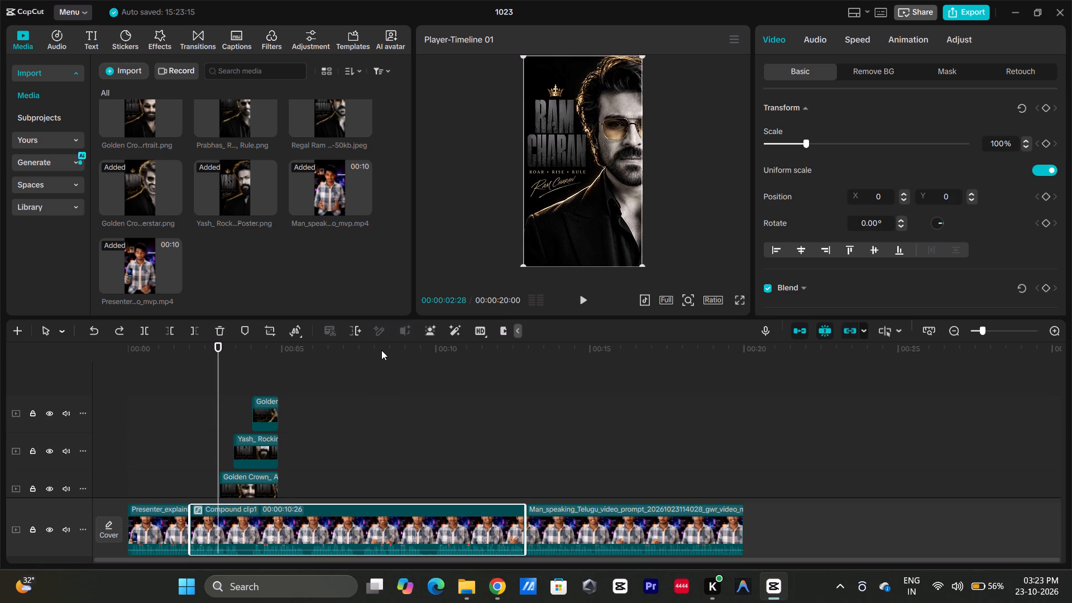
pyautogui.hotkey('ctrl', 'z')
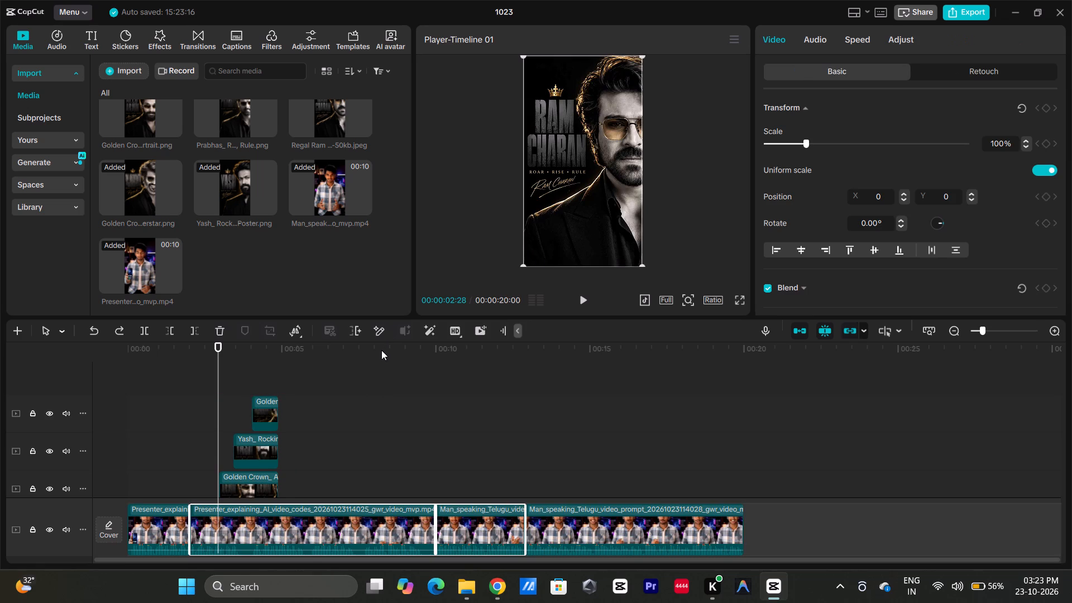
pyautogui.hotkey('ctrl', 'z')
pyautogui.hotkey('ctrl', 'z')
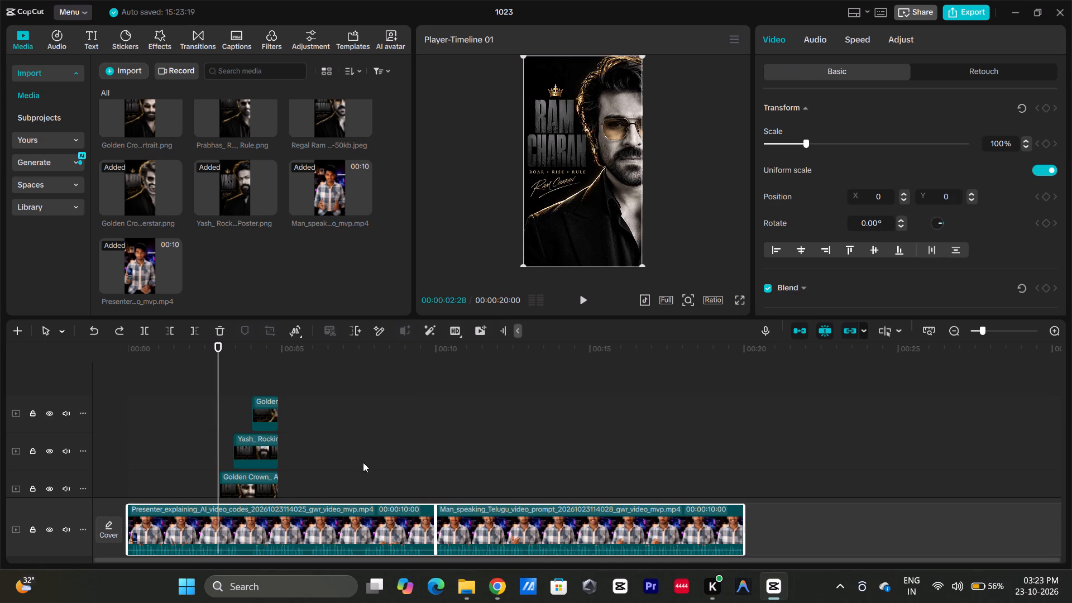
# Review the poster overlay tracks and play the poster section from 00:00:02:28 to about 00:00:04:23.
pyautogui.scroll(-11, 363, 462)
pyautogui.scroll(1, 358, 461)
pyautogui.click(351, 453)
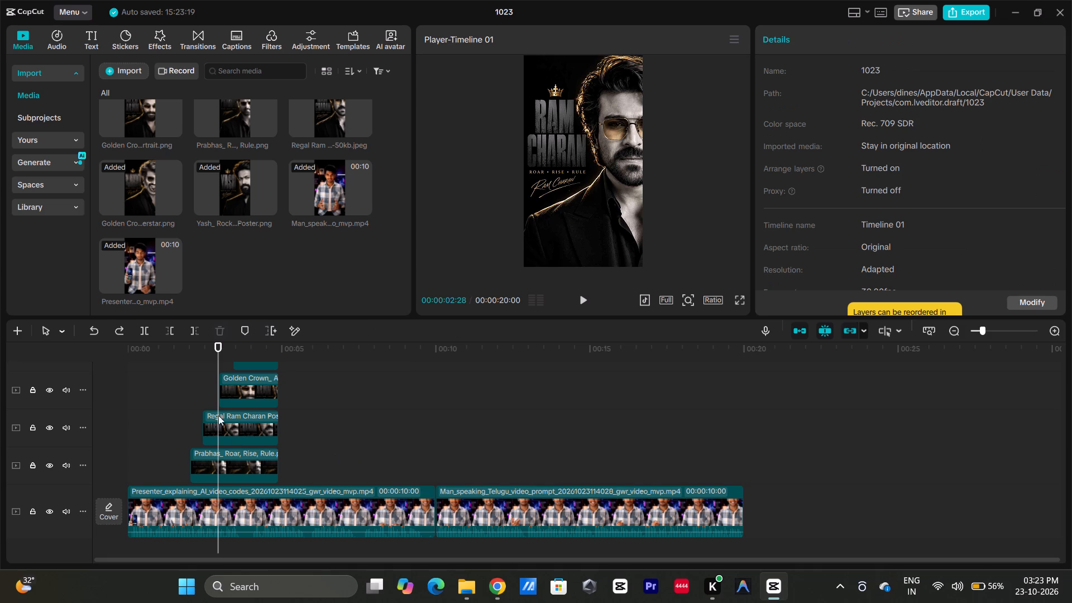
pyautogui.scroll(6, 212, 356)
pyautogui.scroll(5, 349, 420)
pyautogui.press('space')
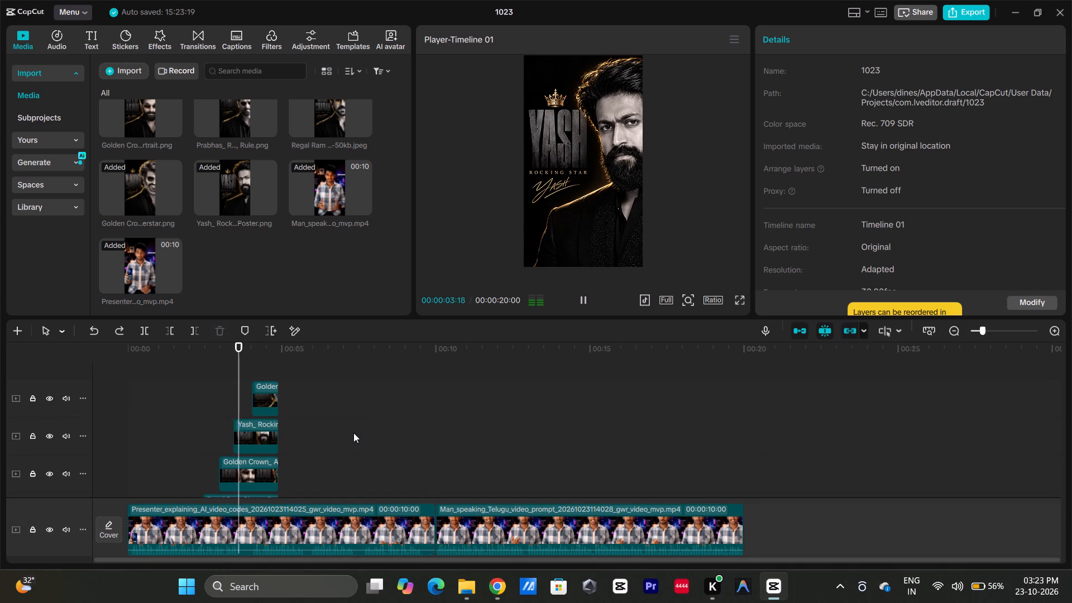
pyautogui.press('space')
pyautogui.scroll(-6, 350, 432)
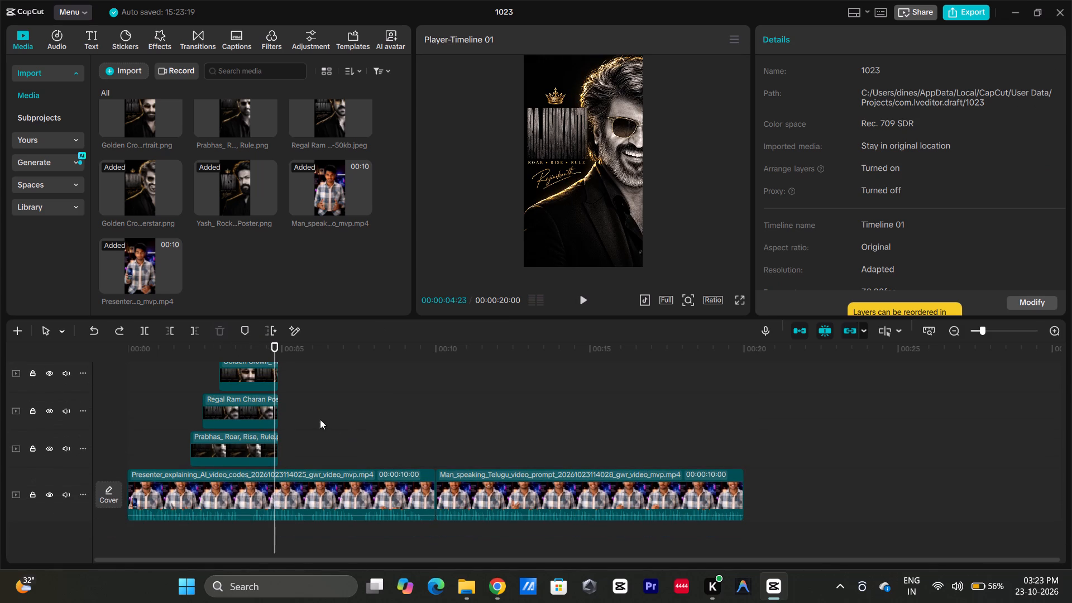
# Split the first presenter clip at 00:00:04:27 and the second presenter clip at about 00:00:12:28 on the main track.
pyautogui.click(279, 342)
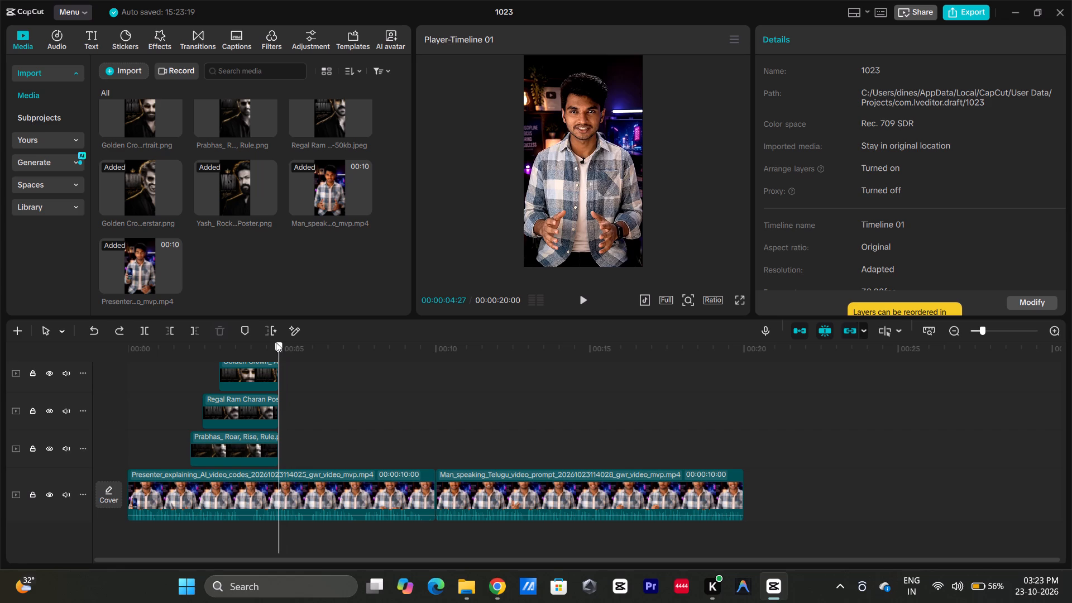
pyautogui.click(303, 502)
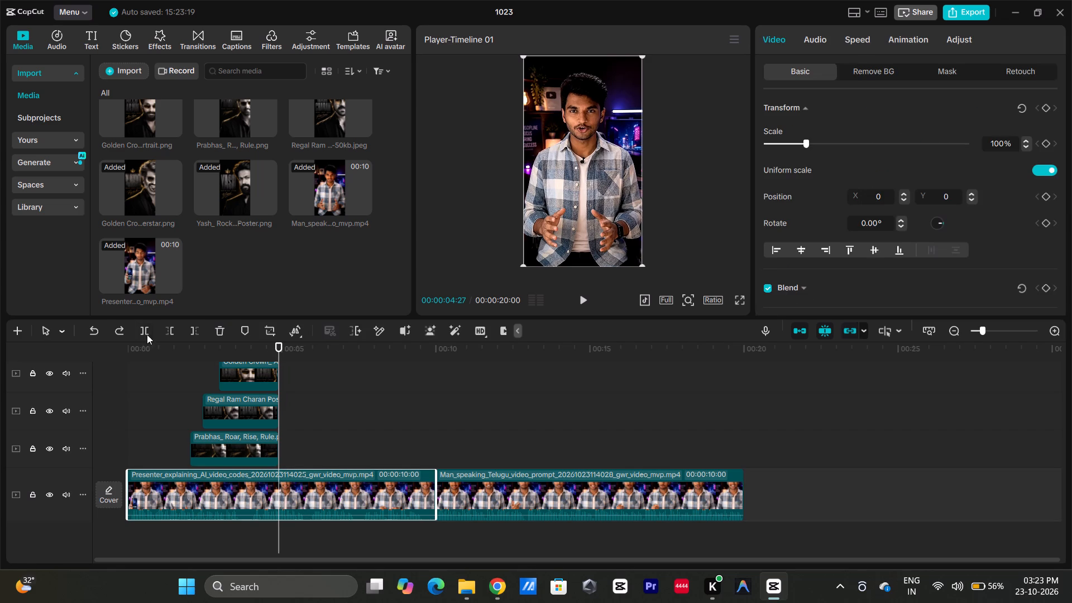
pyautogui.click(144, 333)
pyautogui.click(492, 424)
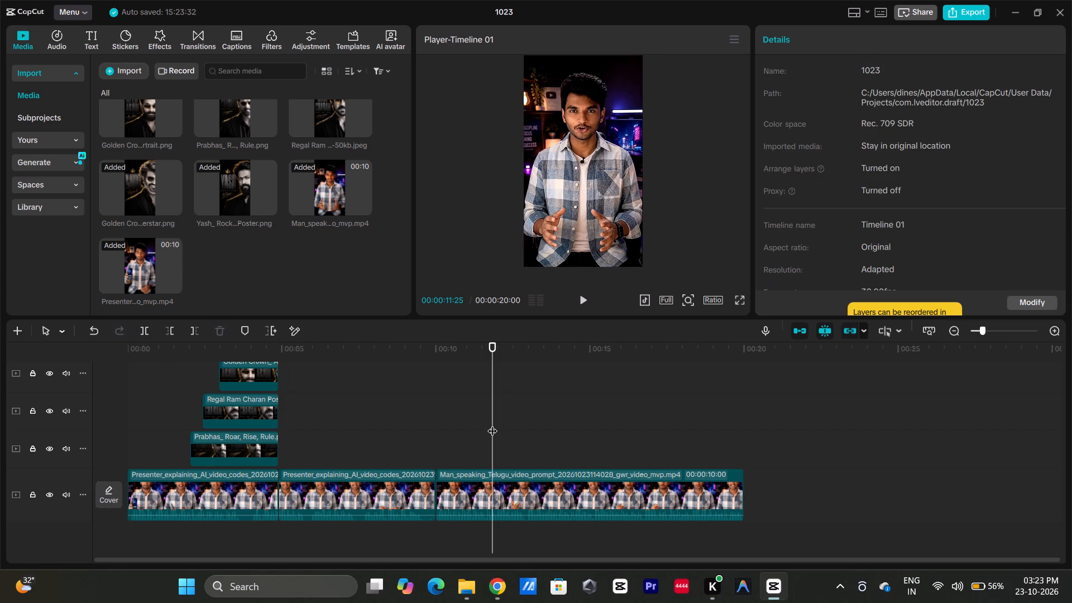
pyautogui.moveTo(492, 424); pyautogui.dragTo(527, 430)
pyautogui.click(505, 477)
pyautogui.moveTo(154, 333); pyautogui.dragTo(147, 332)
pyautogui.click(137, 328)
# Combine the two middle presenter pieces, between the two splits, into one compound clip.
pyautogui.moveTo(305, 415); pyautogui.dragTo(511, 494)
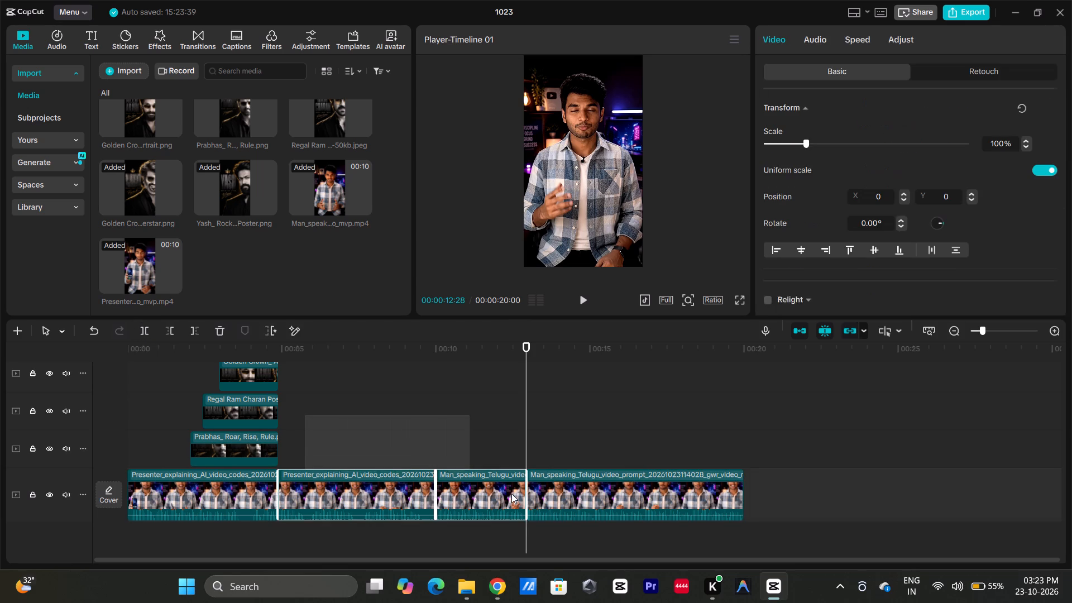
pyautogui.moveTo(511, 494); pyautogui.dragTo(497, 478)
pyautogui.rightClick(496, 481)
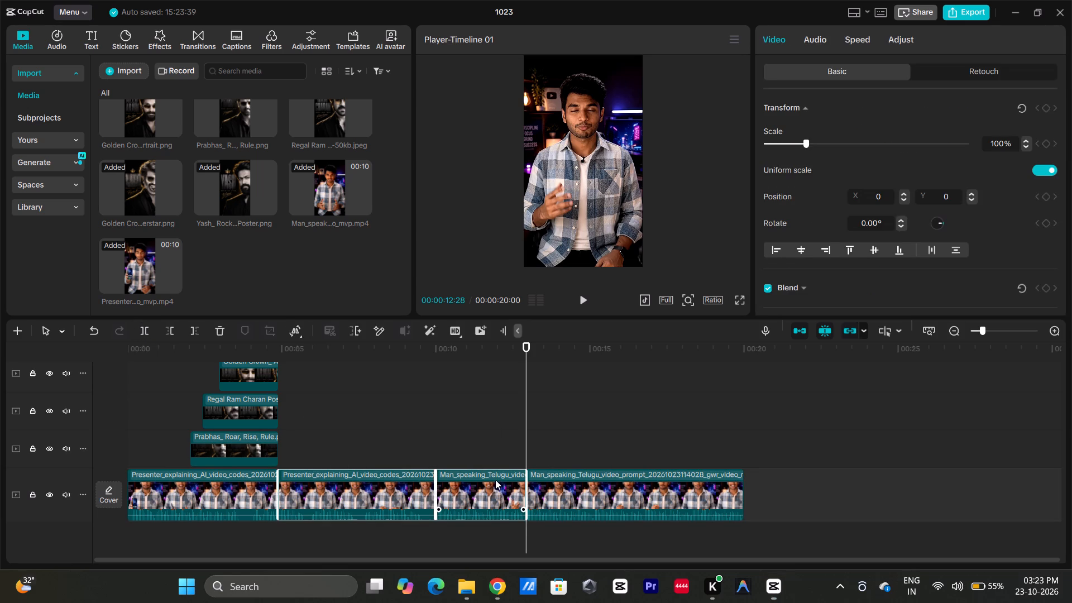
pyautogui.click(511, 390)
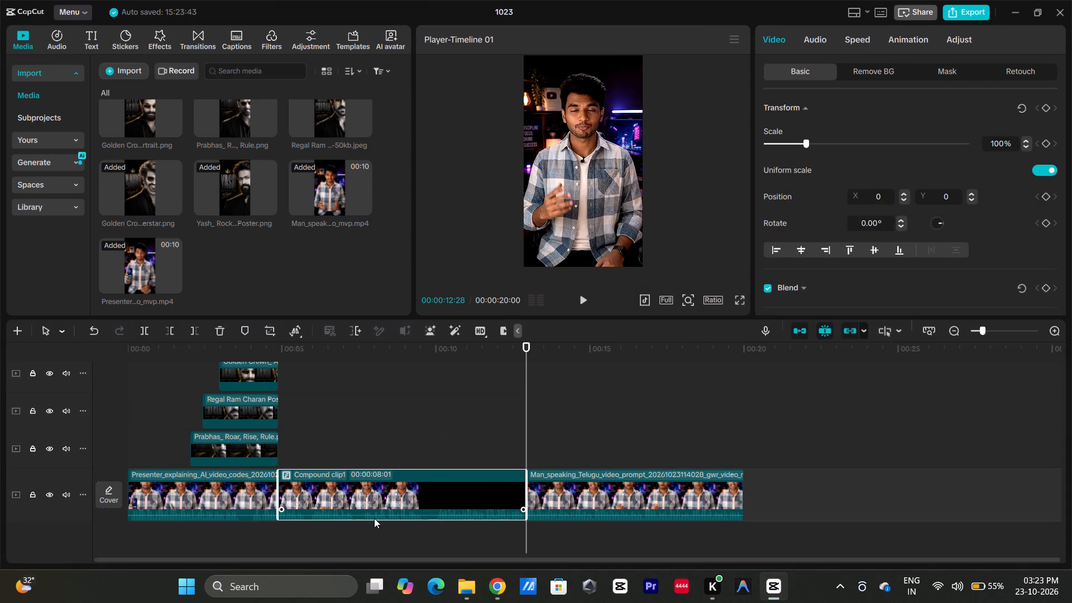
# Set the compound clip's scale to 50%.
pyautogui.scroll(3, 373, 490)
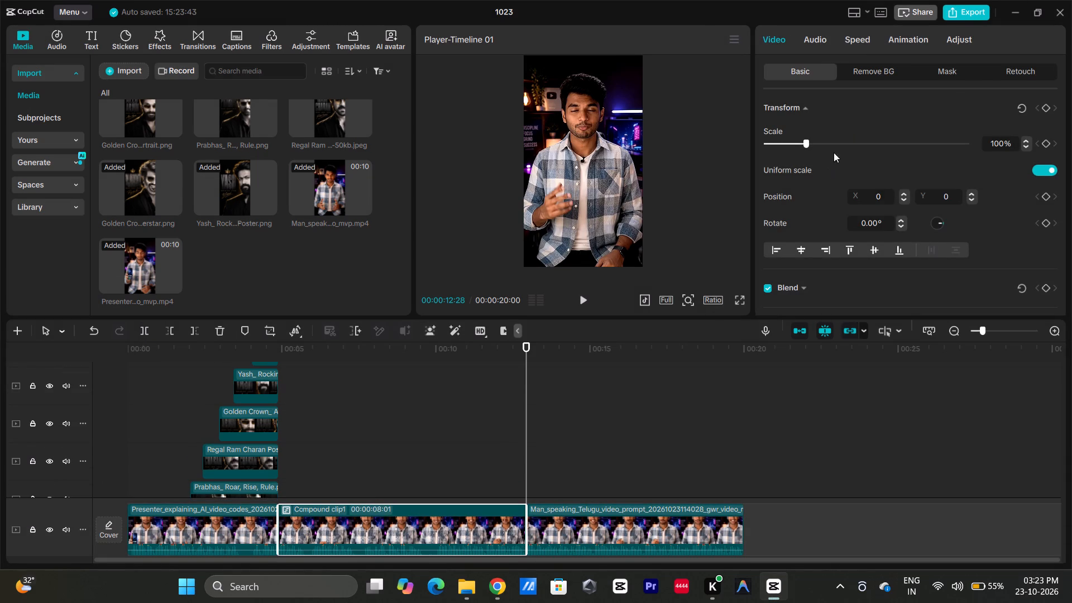
pyautogui.click(1006, 150)
pyautogui.press('BackSpace')
pyautogui.press('BackSpace')
pyautogui.press('BackSpace')
pyautogui.press('5')
pyautogui.press('0')
pyautogui.press('Return')
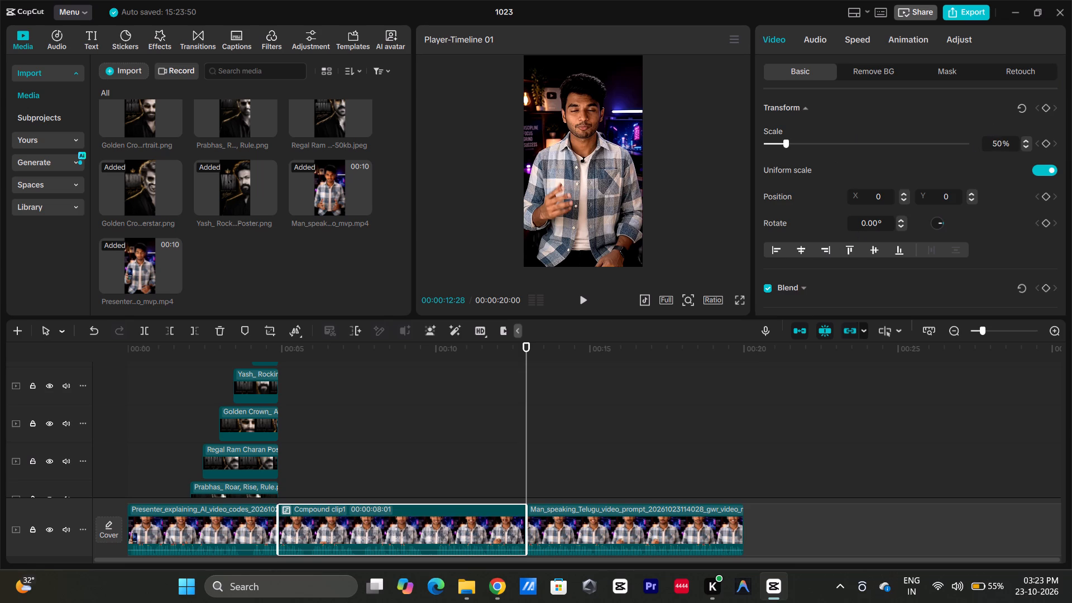
# At 00:00:10:11, move the compound clip to the upper-right part of the video frame, about X 697, Y 1032.
pyautogui.scroll(-3, 899, 238)
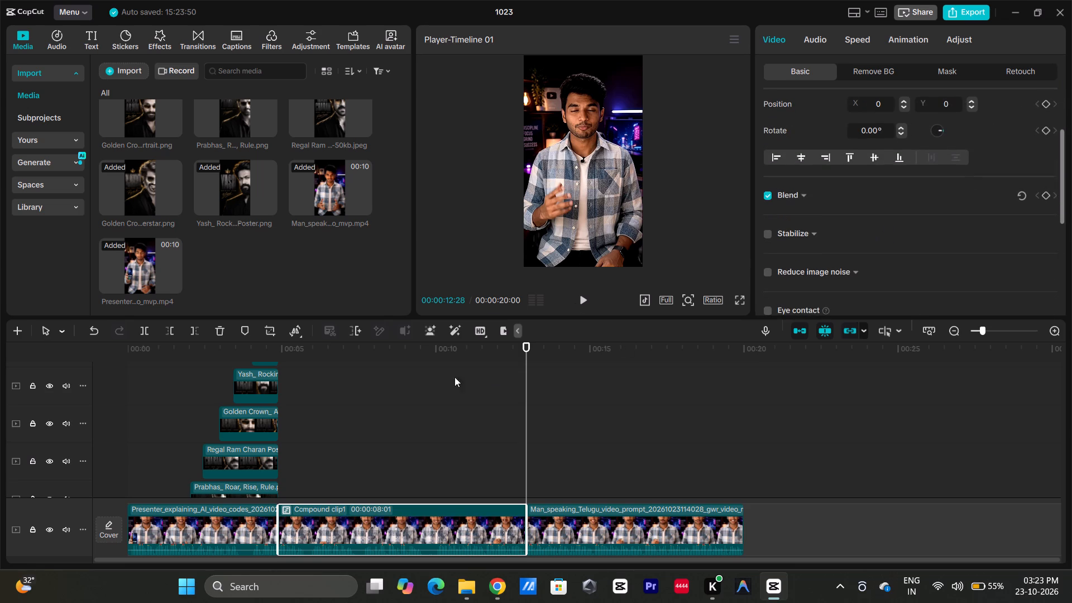
pyautogui.click(447, 392)
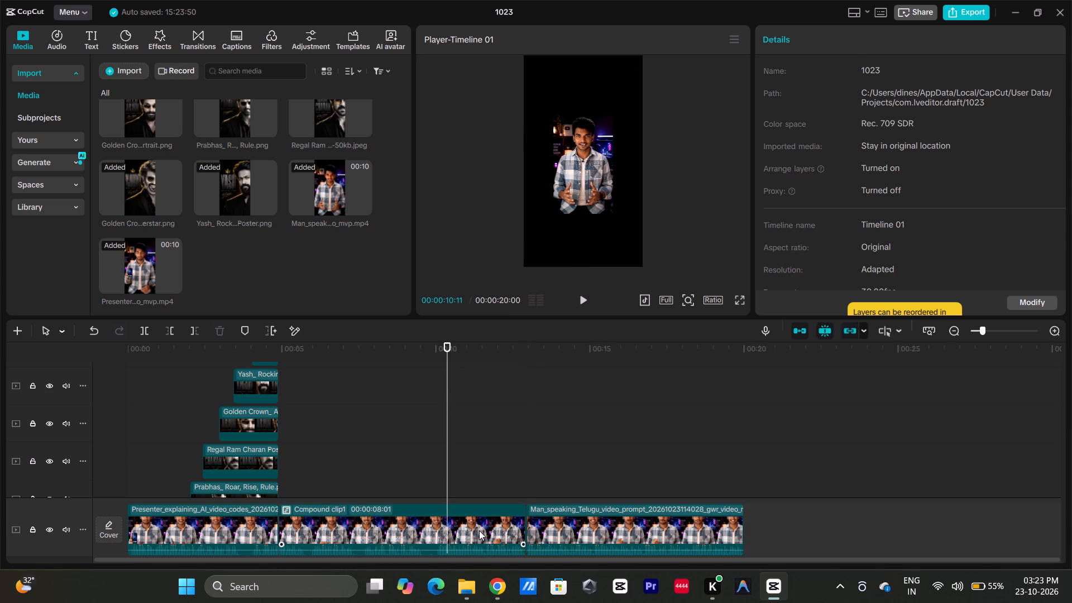
pyautogui.click(479, 530)
pyautogui.moveTo(583, 177); pyautogui.dragTo(614, 127)
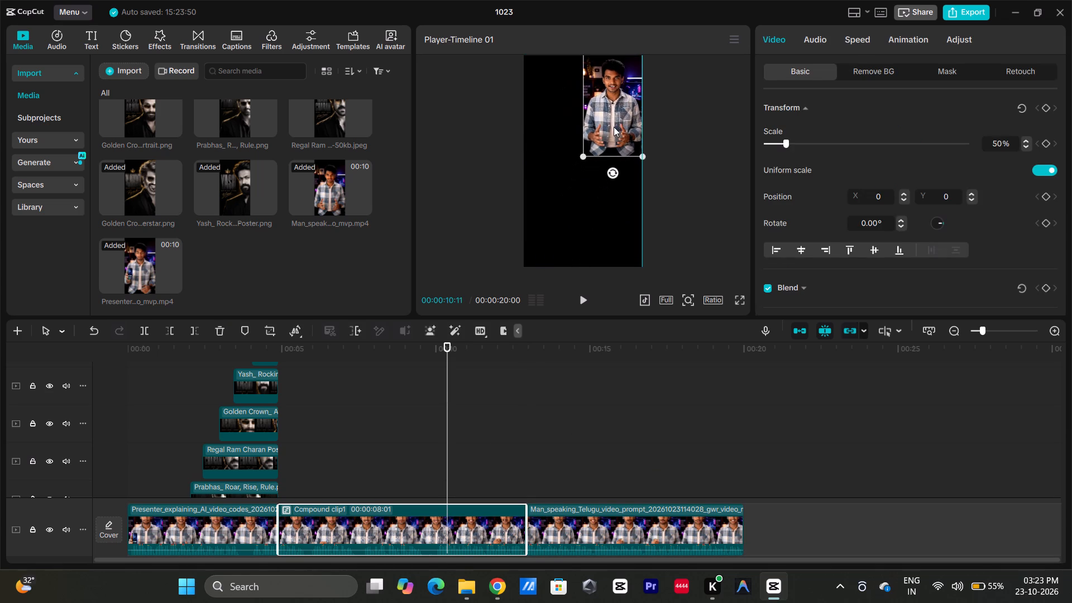
pyautogui.moveTo(614, 127); pyautogui.dragTo(622, 120)
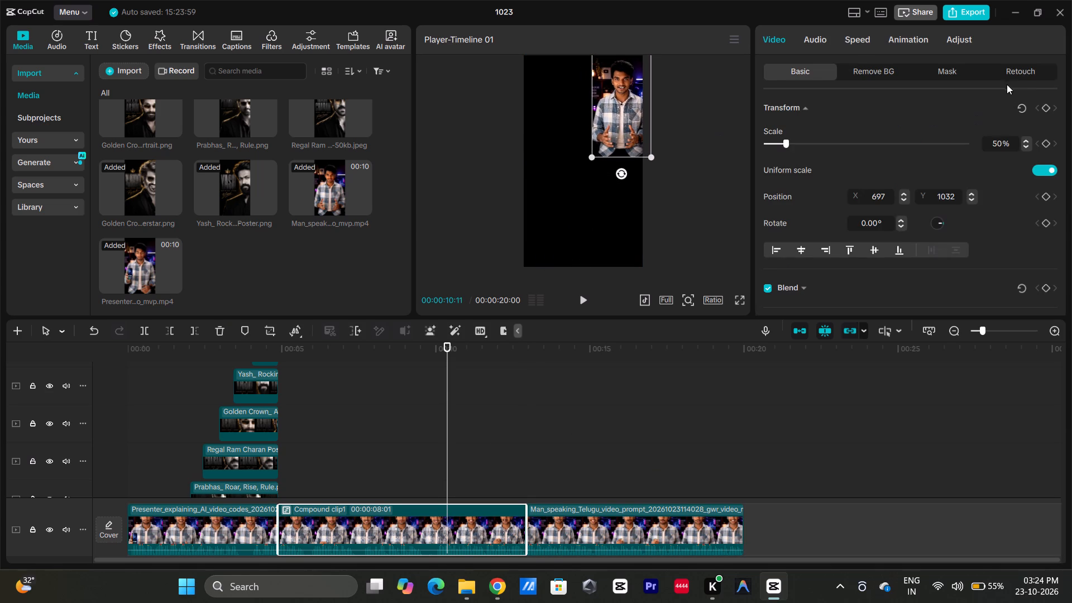
# Add a circle mask to the compound clip, enlarging it and moving it up around the presenter's head and chest.
pyautogui.click(958, 70)
pyautogui.click(818, 137)
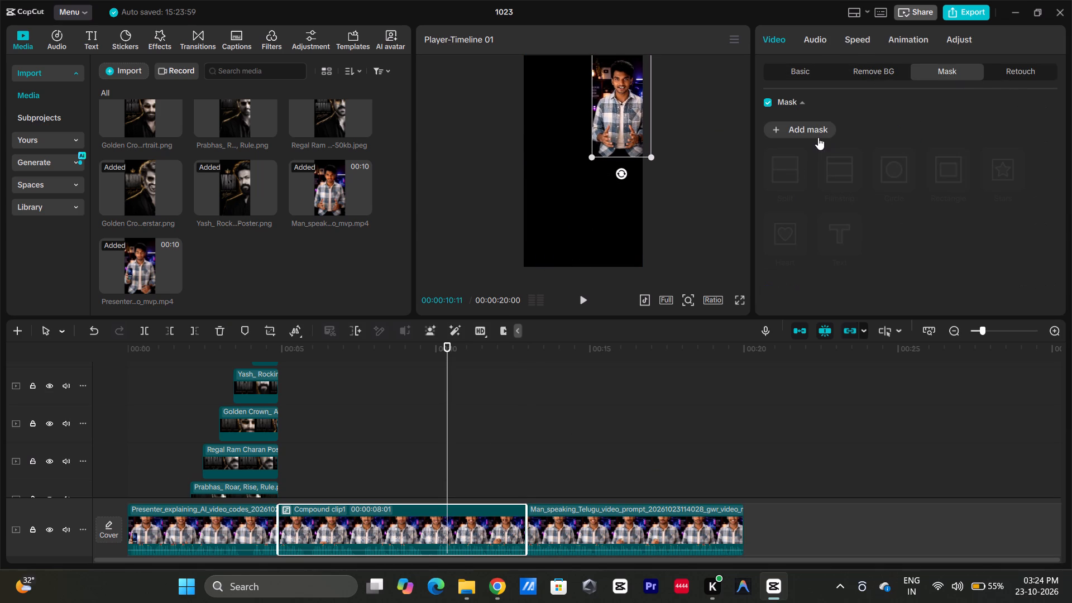
pyautogui.click(912, 197)
pyautogui.click(894, 187)
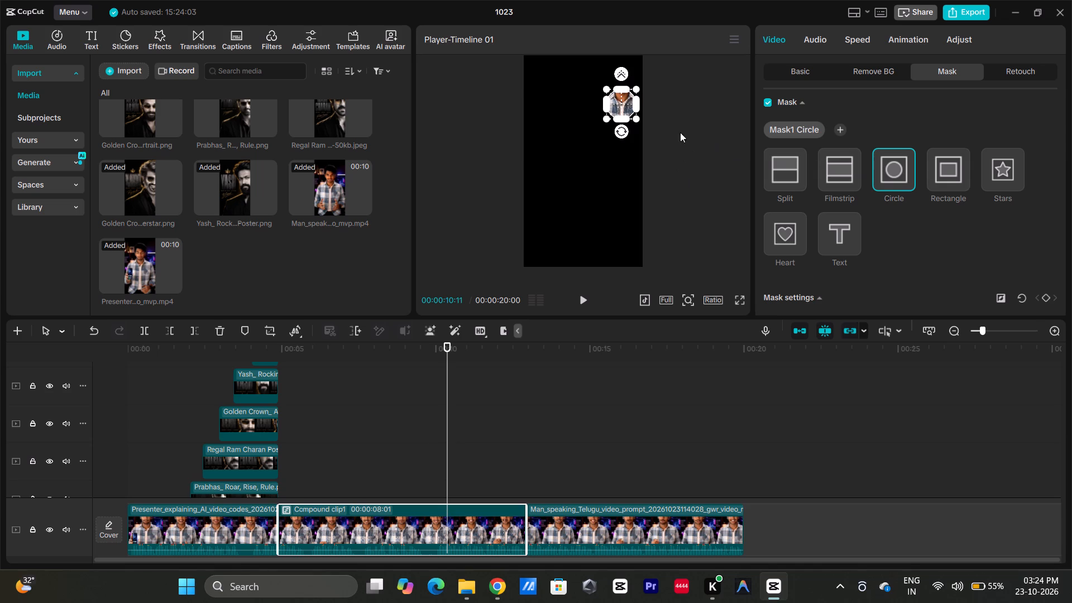
pyautogui.moveTo(634, 118); pyautogui.dragTo(652, 162)
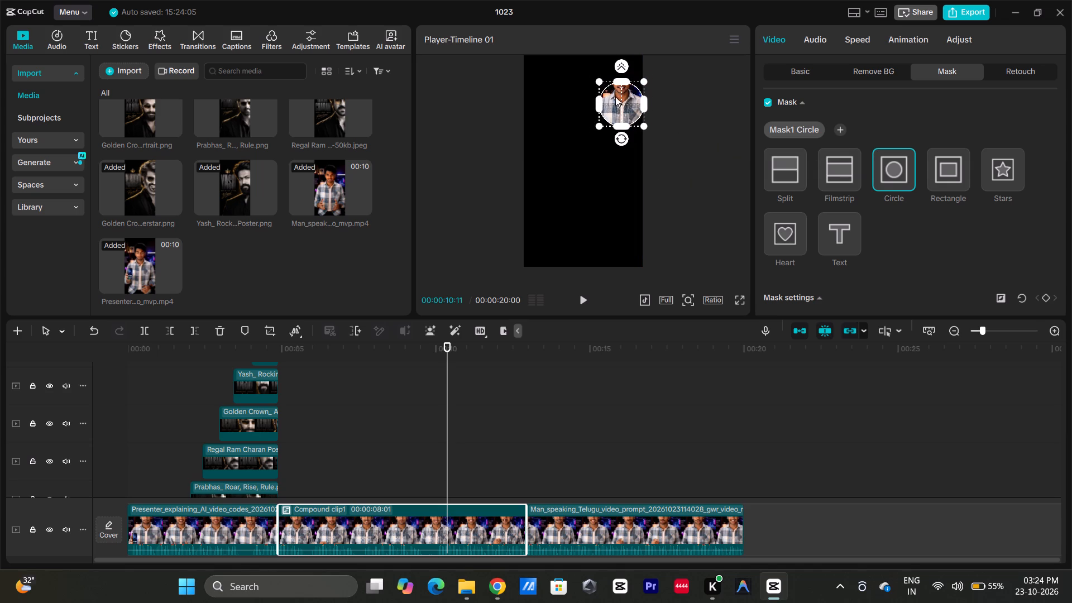
pyautogui.moveTo(617, 101); pyautogui.dragTo(618, 84)
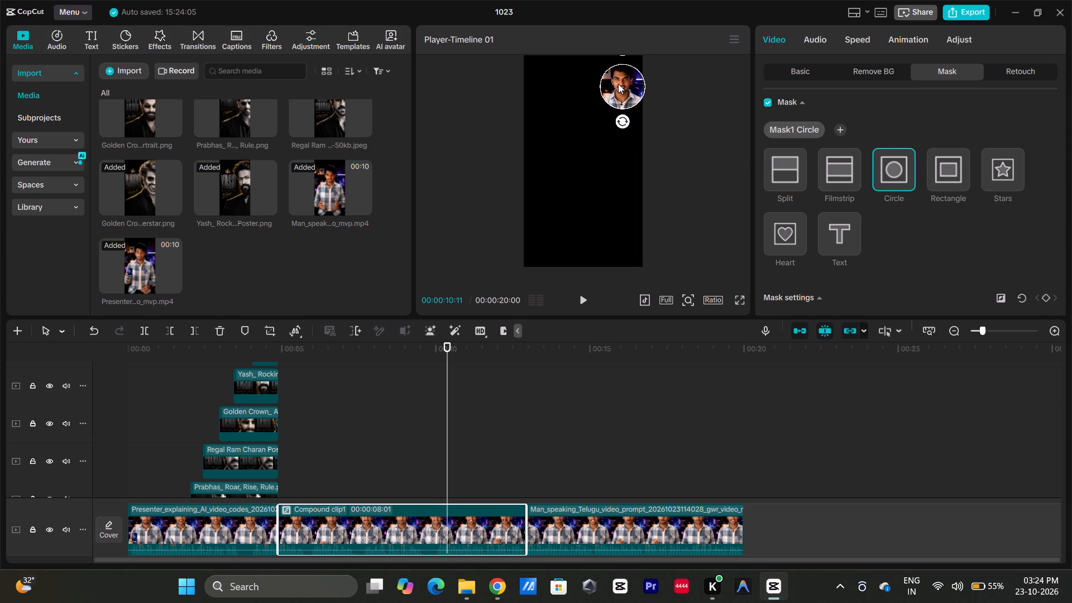
pyautogui.moveTo(618, 84); pyautogui.dragTo(616, 79)
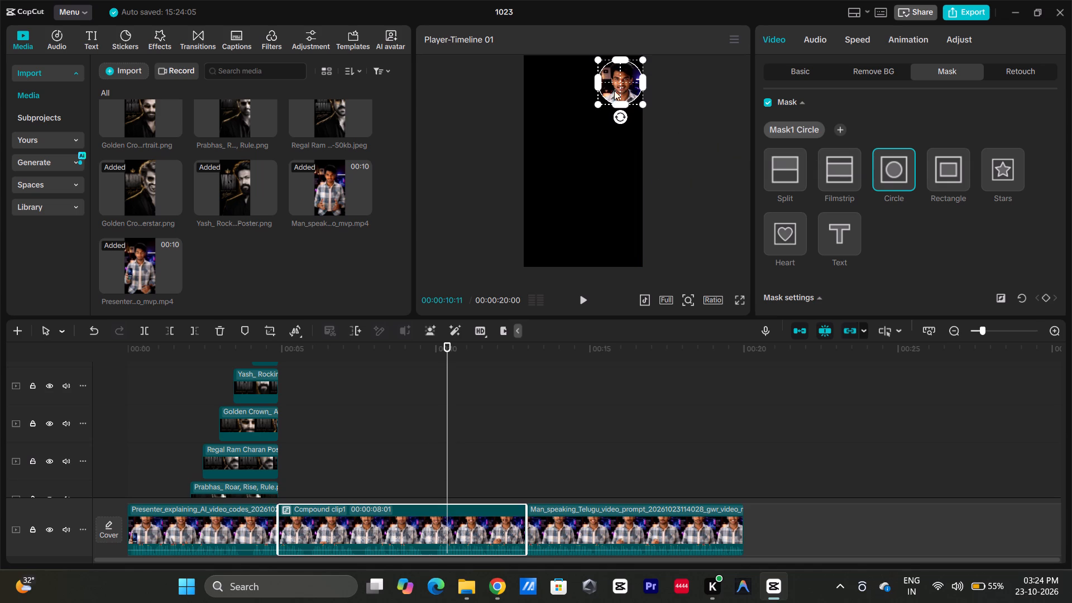
pyautogui.moveTo(599, 104); pyautogui.dragTo(582, 183)
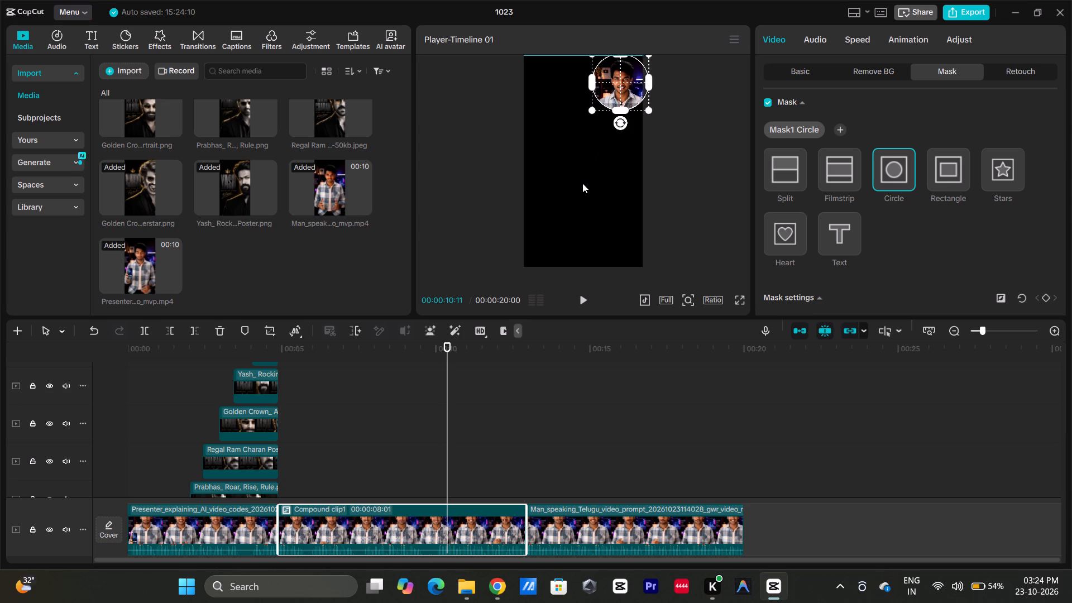
pyautogui.moveTo(582, 183); pyautogui.dragTo(579, 181)
pyautogui.moveTo(628, 82); pyautogui.dragTo(628, 93)
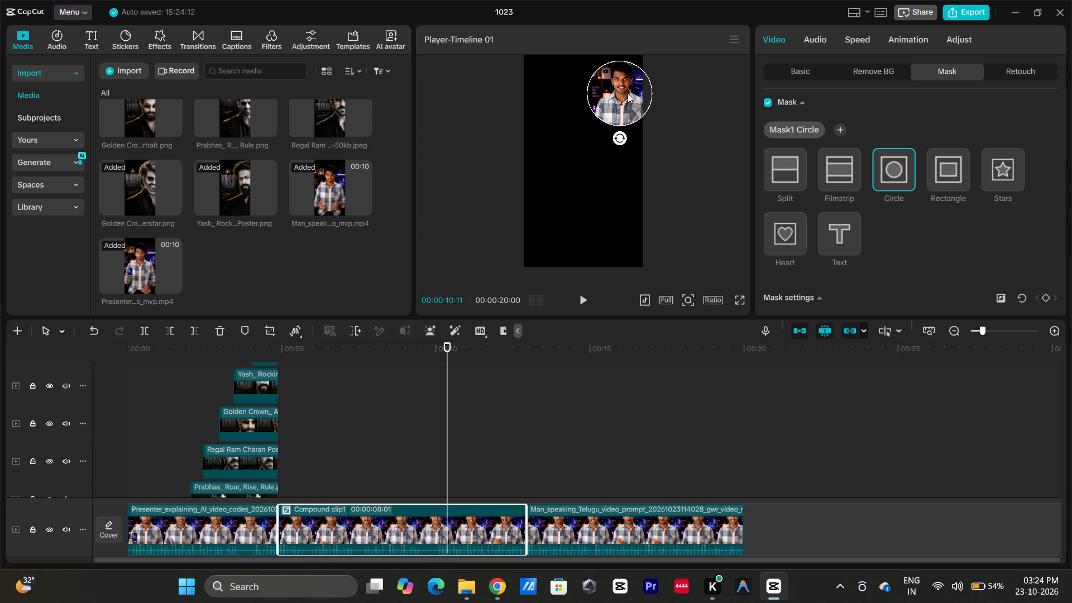
pyautogui.moveTo(628, 93); pyautogui.dragTo(629, 89)
pyautogui.click(764, 80)
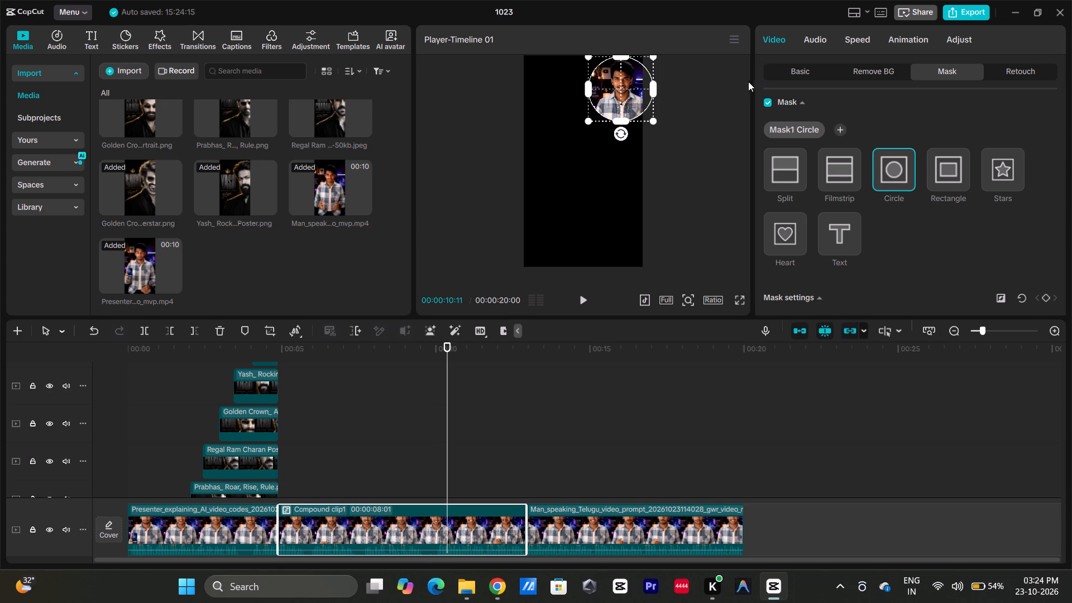
# Shrink the masked compound clip to 40% and fit it into the video frame's upper-right corner at about X 643, Y 1144.
pyautogui.click(796, 73)
pyautogui.moveTo(635, 93); pyautogui.dragTo(626, 98)
pyautogui.moveTo(644, 165); pyautogui.dragTo(629, 153)
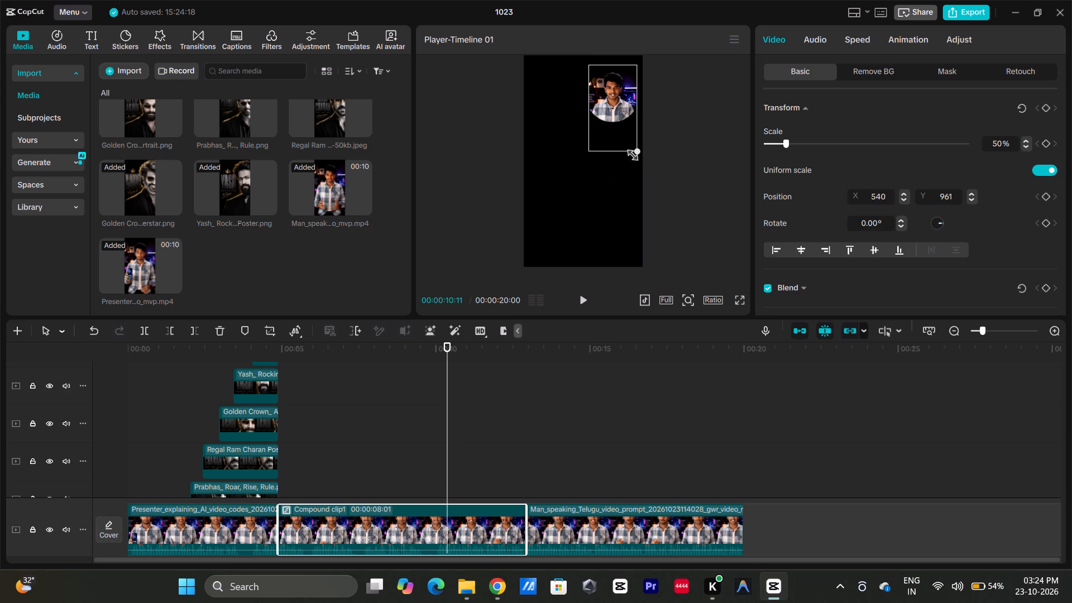
pyautogui.moveTo(629, 153); pyautogui.dragTo(628, 152)
pyautogui.moveTo(604, 94); pyautogui.dragTo(607, 87)
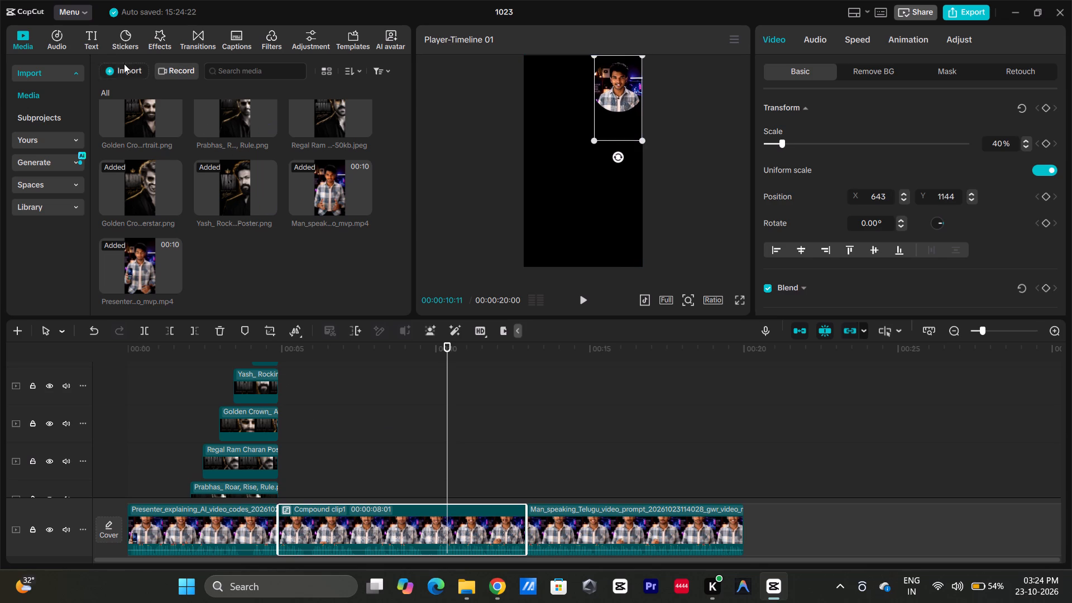
# Import the image MockUPhone.jpg from Downloads into the project media.
pyautogui.click(124, 64)
pyautogui.click(209, 289)
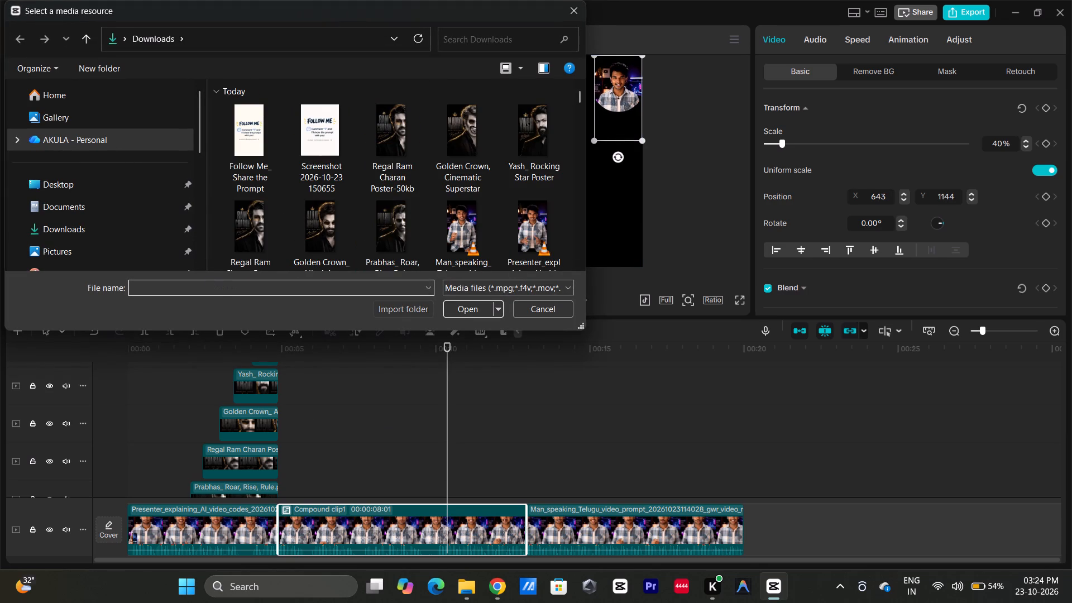
pyautogui.click(207, 287)
pyautogui.write('moke')
pyautogui.press('BackSpace')
pyautogui.press('BackSpace')
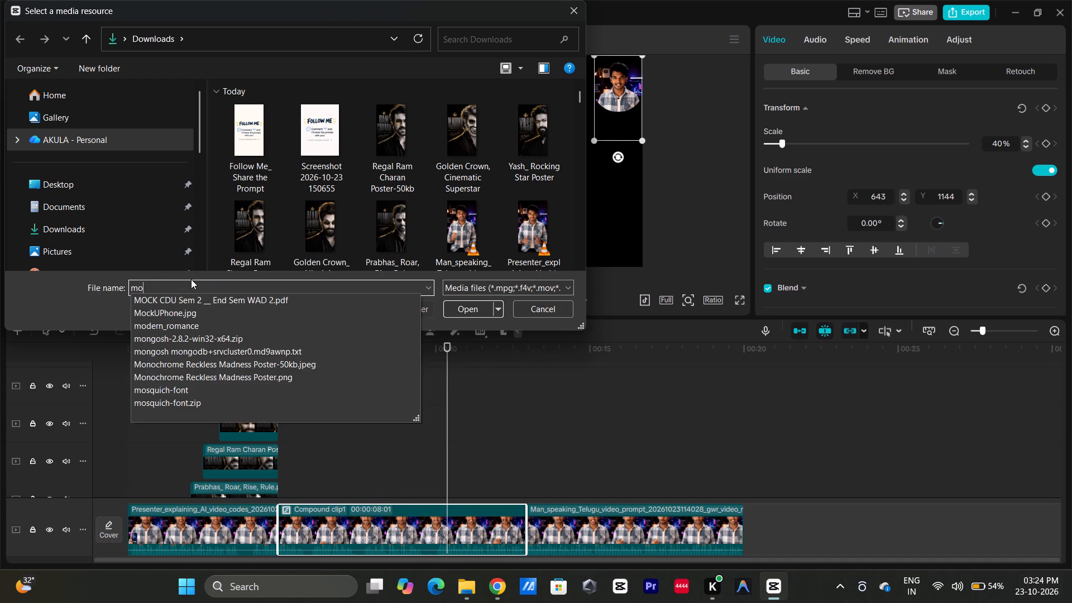
pyautogui.press('Down')
pyautogui.press('Down')
pyautogui.press('Return')
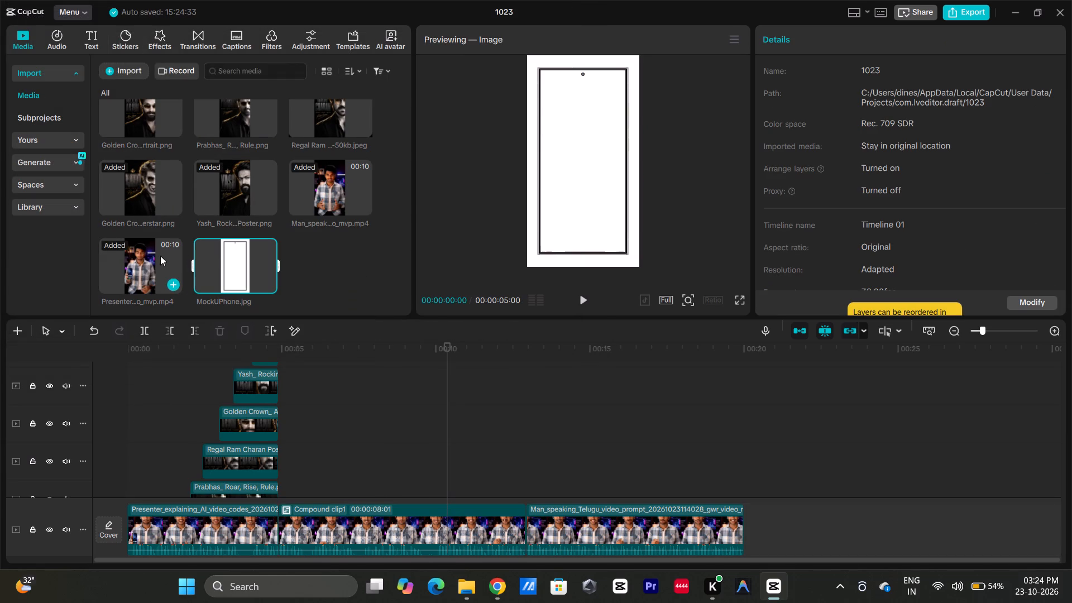
# Place MockUPhone.jpg on the overlay track directly after the last poster and extend it to the end of the compound clip.
pyautogui.moveTo(222, 253); pyautogui.dragTo(269, 353)
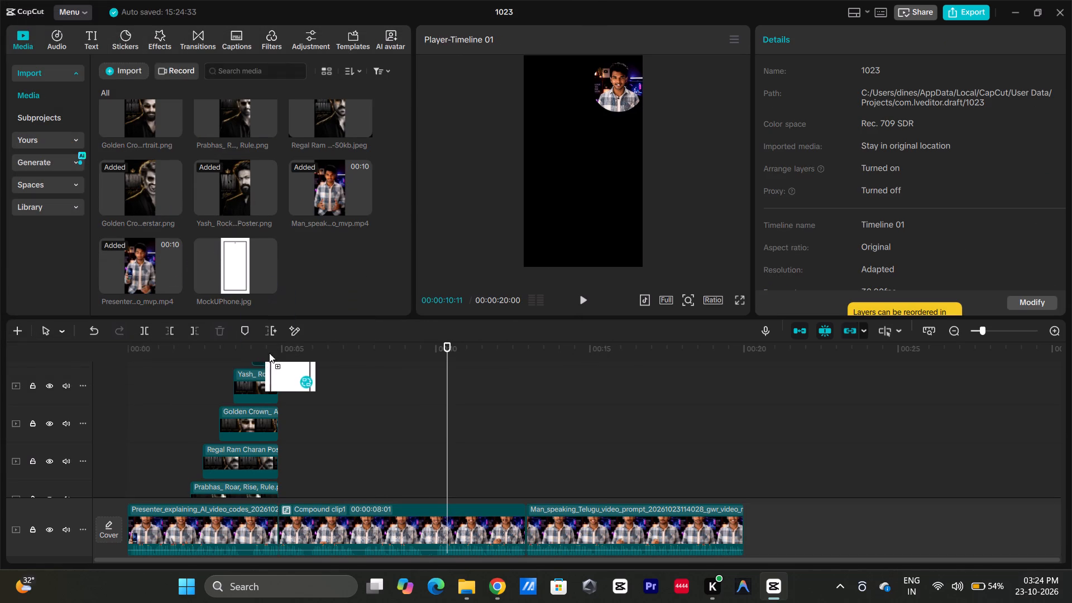
pyautogui.moveTo(269, 353); pyautogui.dragTo(280, 353)
pyautogui.scroll(5, 325, 339)
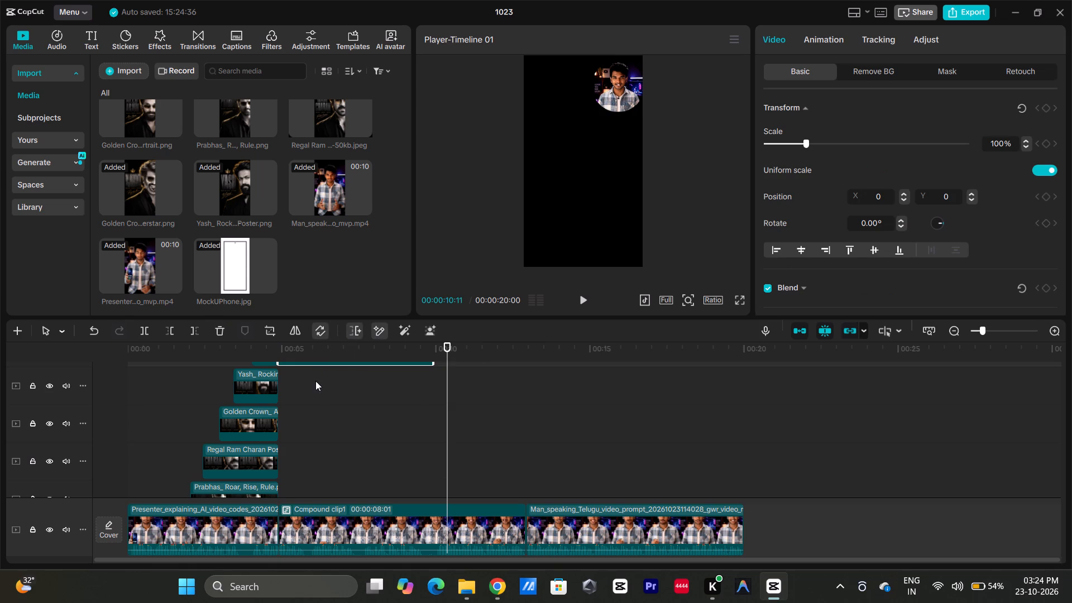
pyautogui.scroll(2, 315, 381)
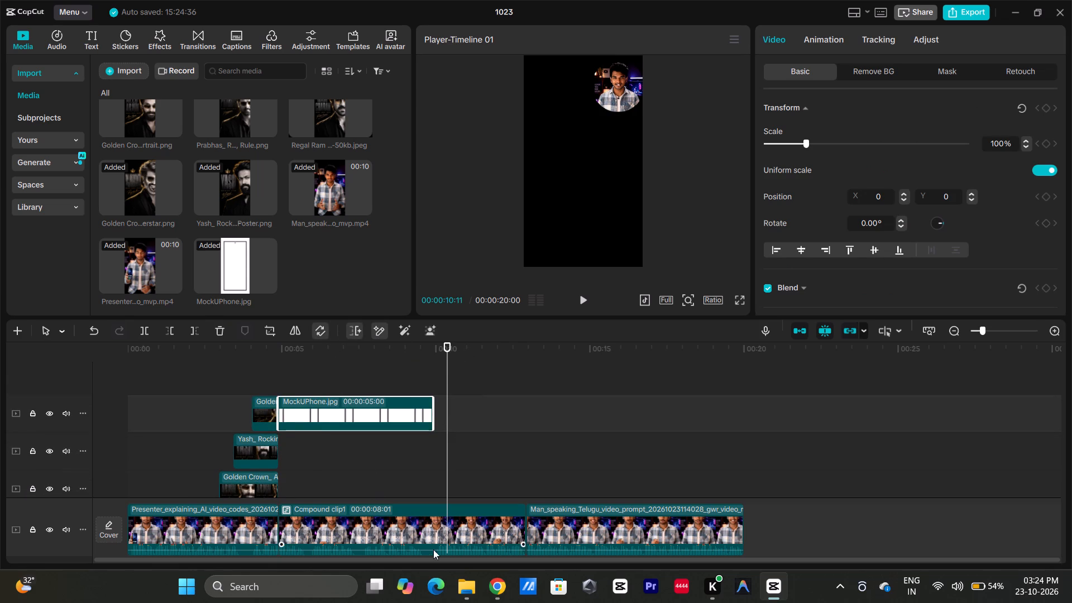
pyautogui.moveTo(433, 407); pyautogui.dragTo(525, 411)
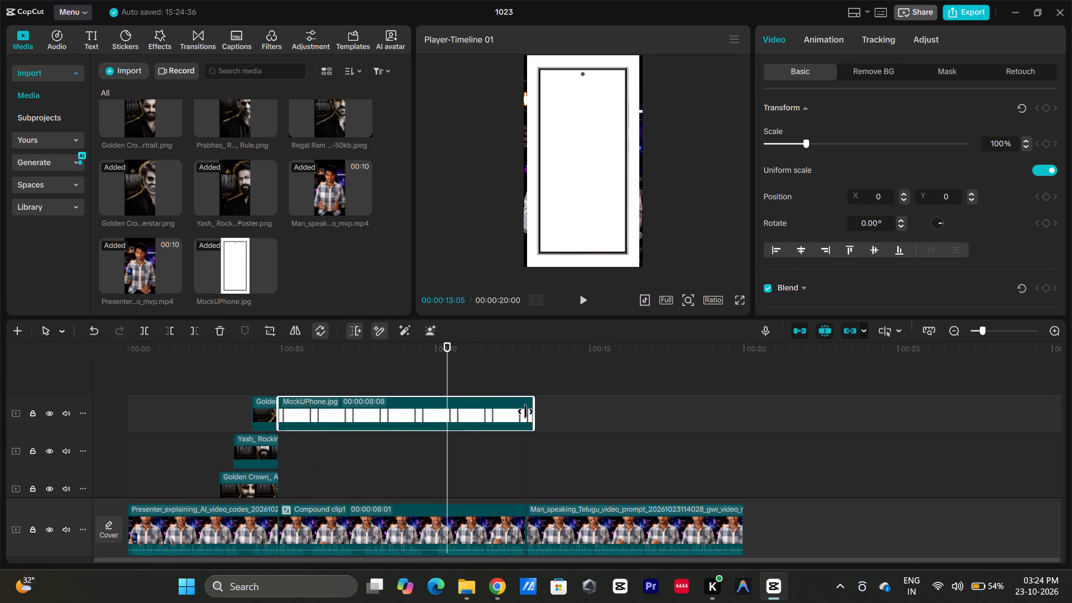
pyautogui.moveTo(525, 411); pyautogui.dragTo(516, 413)
pyautogui.click(521, 414)
# Open the media import to add another video file to the project.
pyautogui.scroll(-10, 433, 458)
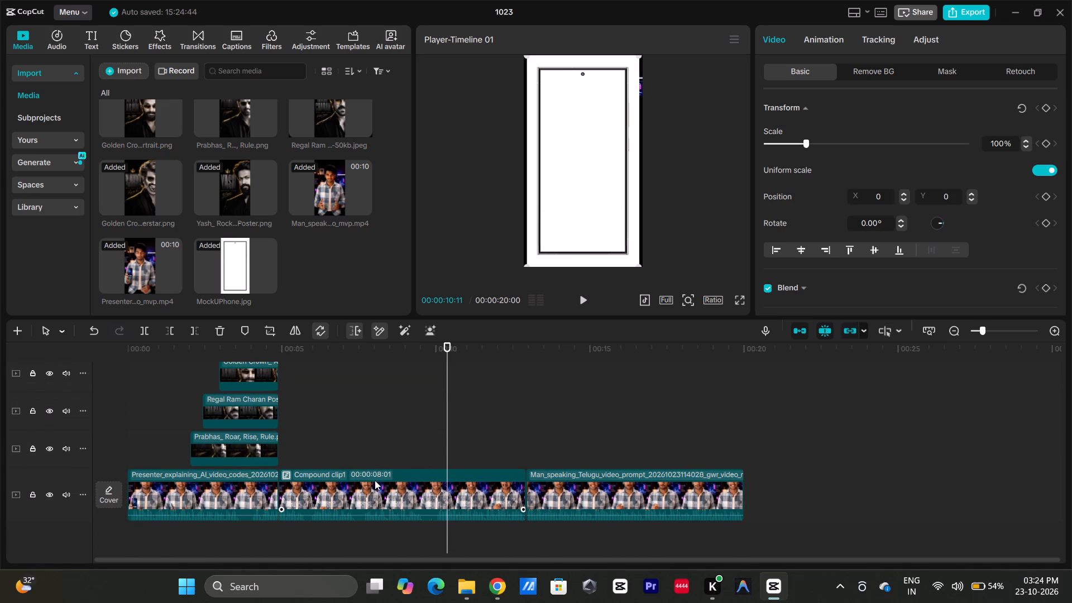
pyautogui.click(128, 80)
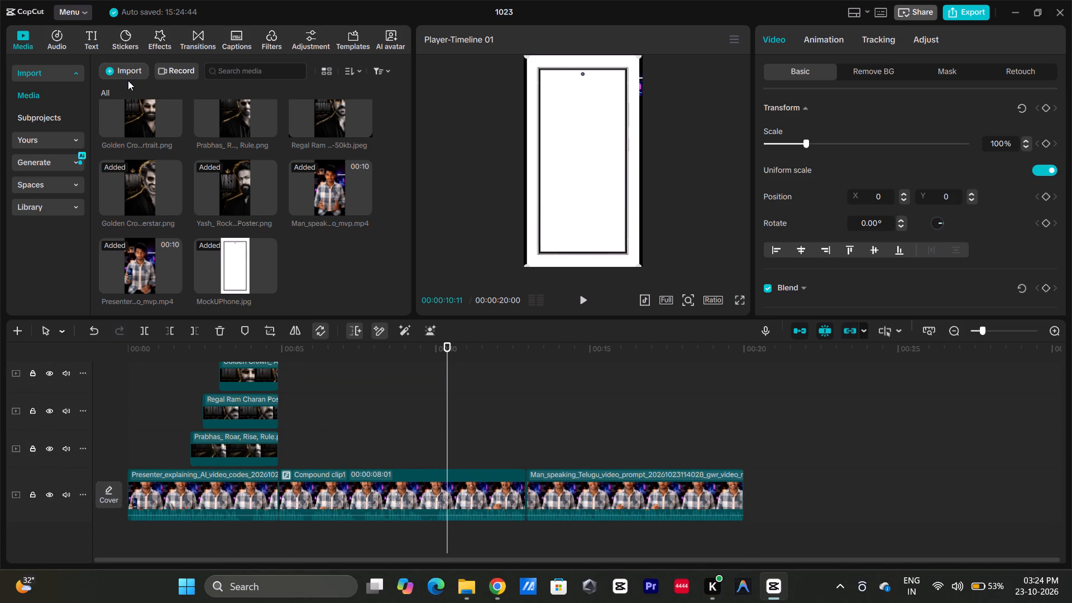
pyautogui.click(126, 74)
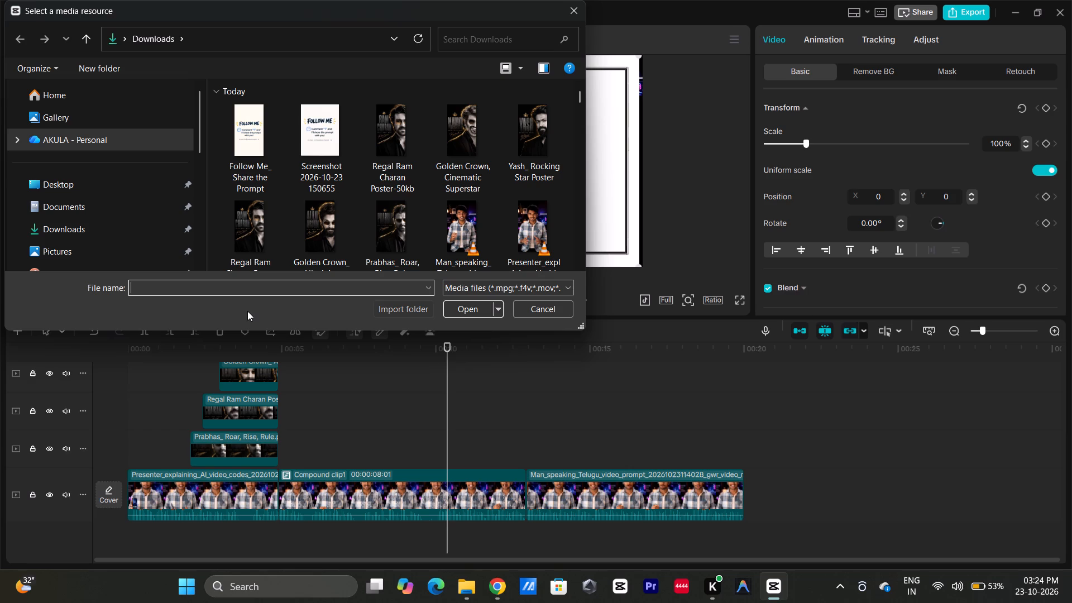
# Import the black background video video_2026-08-25_10-54-41 (6) from the Telegram Desktop folder in Downloads into the project media.
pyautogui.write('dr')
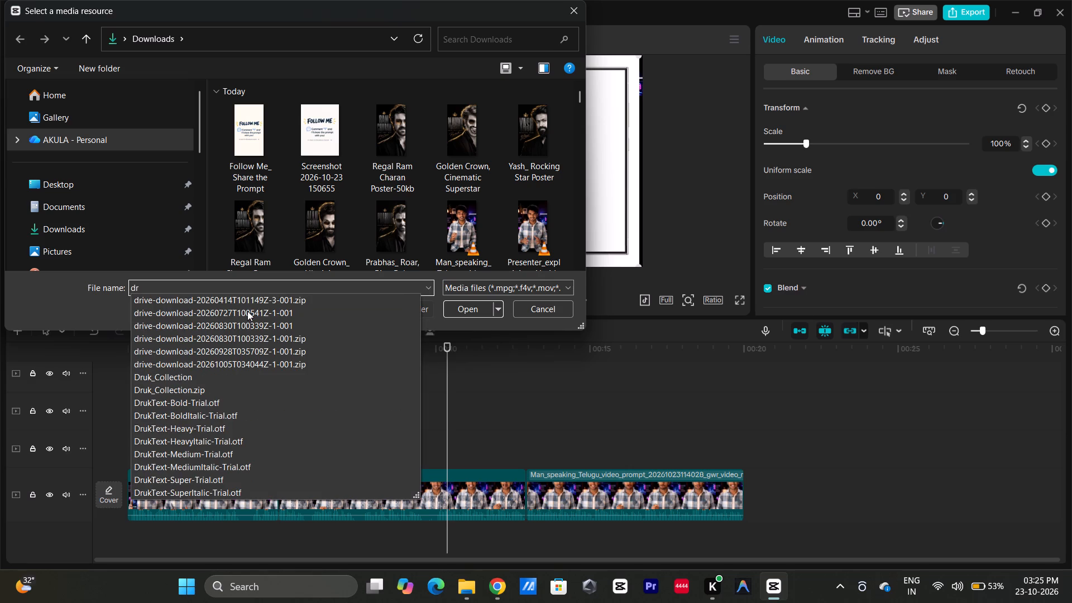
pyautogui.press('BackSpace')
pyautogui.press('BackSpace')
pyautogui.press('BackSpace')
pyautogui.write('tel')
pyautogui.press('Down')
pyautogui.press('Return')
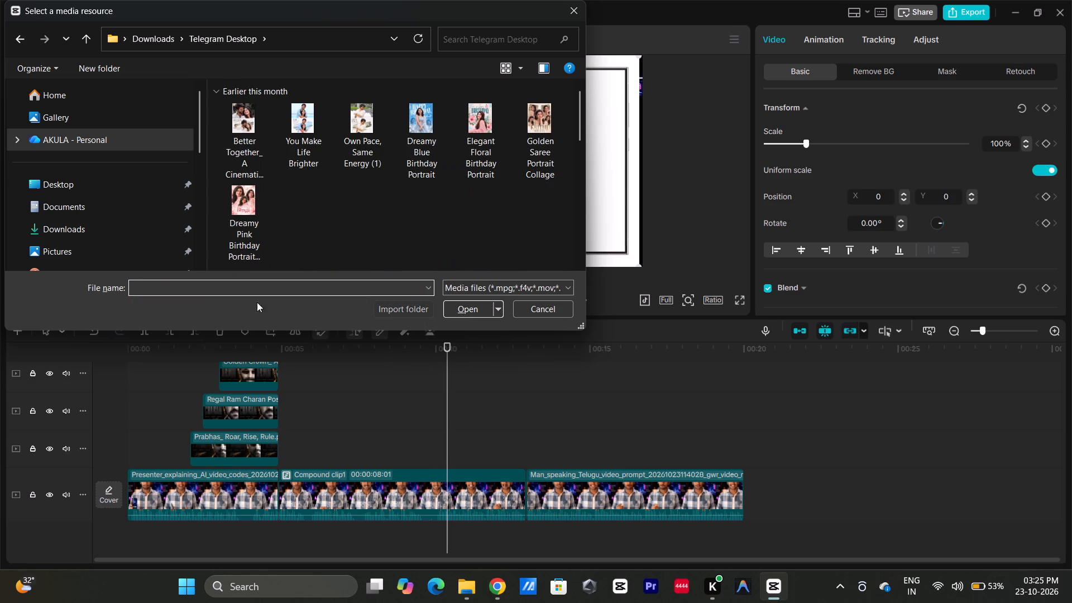
pyautogui.scroll(-3, 349, 236)
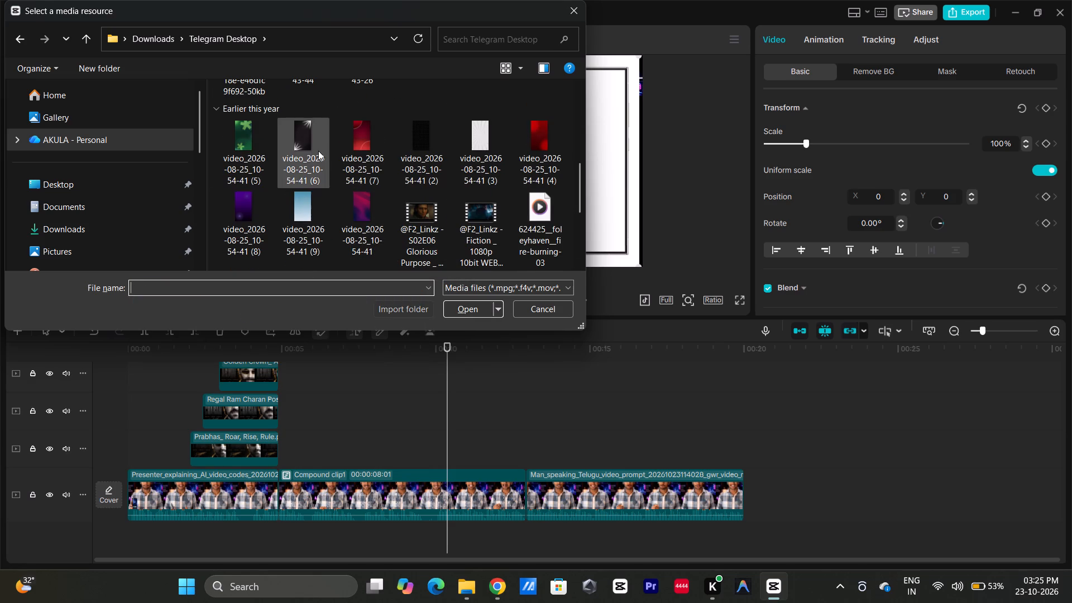
pyautogui.click(319, 151)
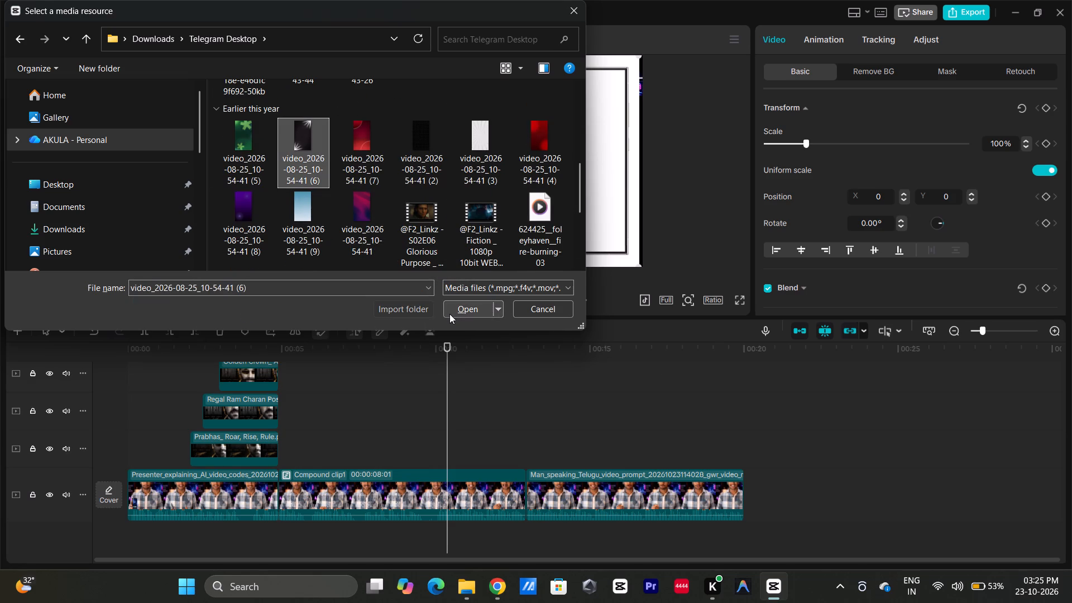
pyautogui.click(458, 173)
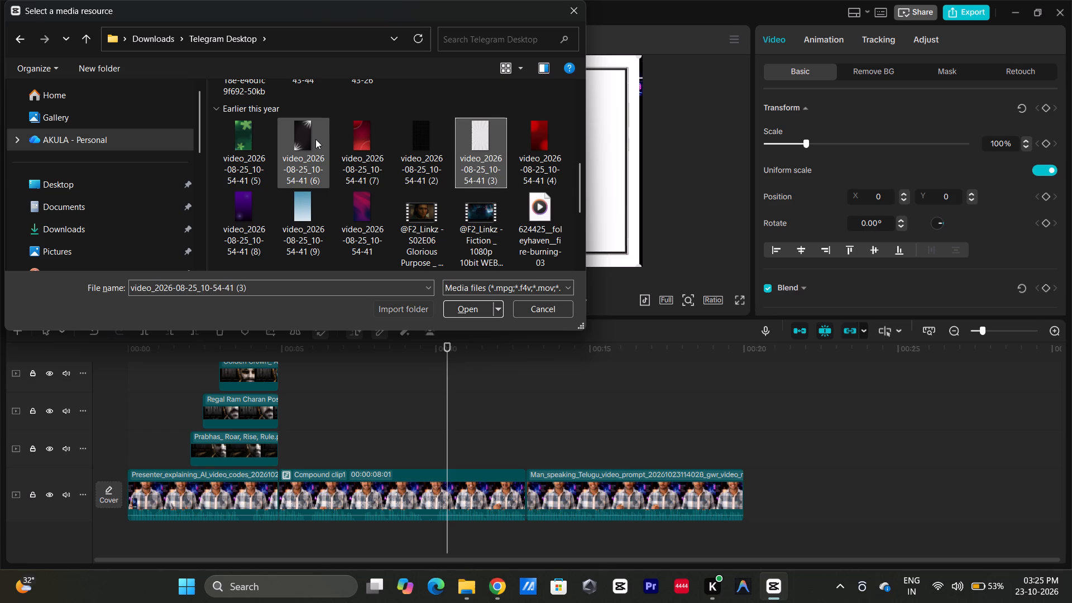
pyautogui.click(314, 140)
pyautogui.click(464, 305)
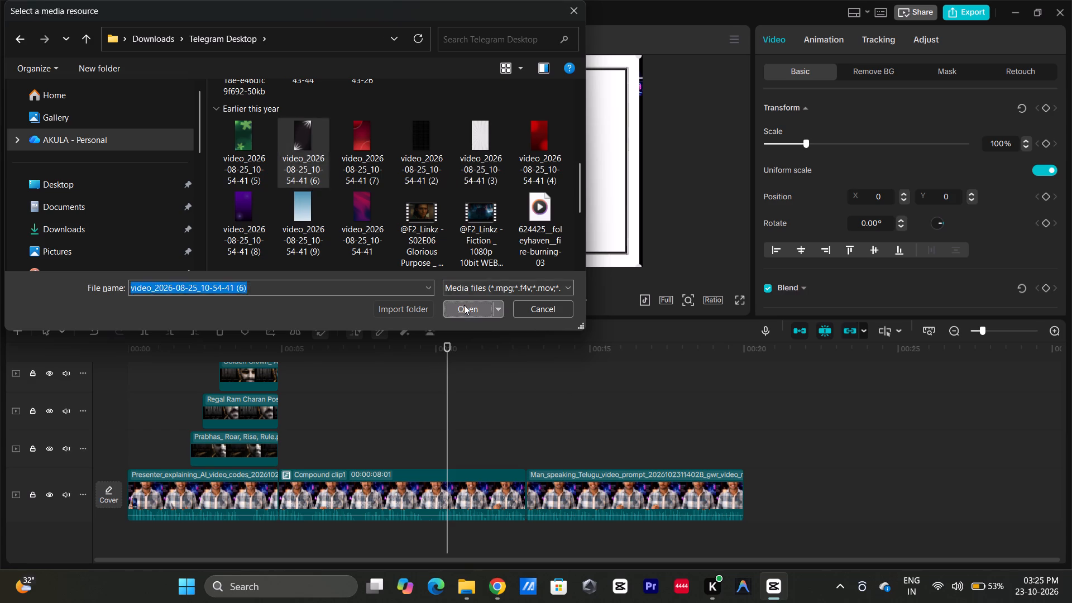
# Place video_2026-08-25_10-54-41 (6).mp4 directly after the Yash poster, beneath the phone mockup, and trim it to the compound clip's end.
pyautogui.scroll(2, 343, 371)
pyautogui.moveTo(321, 265); pyautogui.dragTo(282, 384)
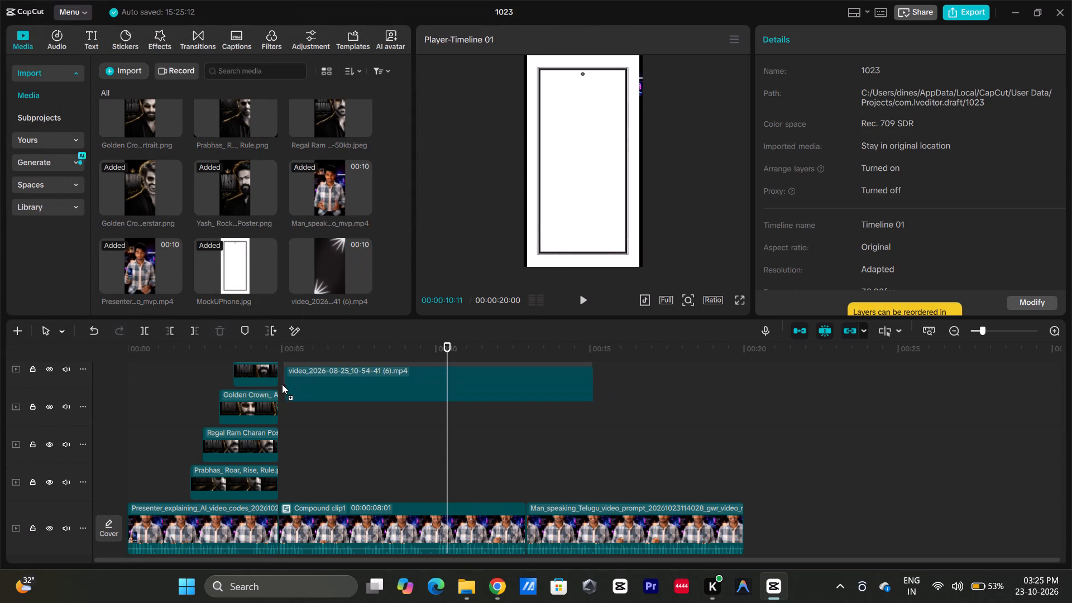
pyautogui.moveTo(282, 384); pyautogui.dragTo(279, 384)
pyautogui.scroll(3, 305, 451)
pyautogui.scroll(-1, 320, 461)
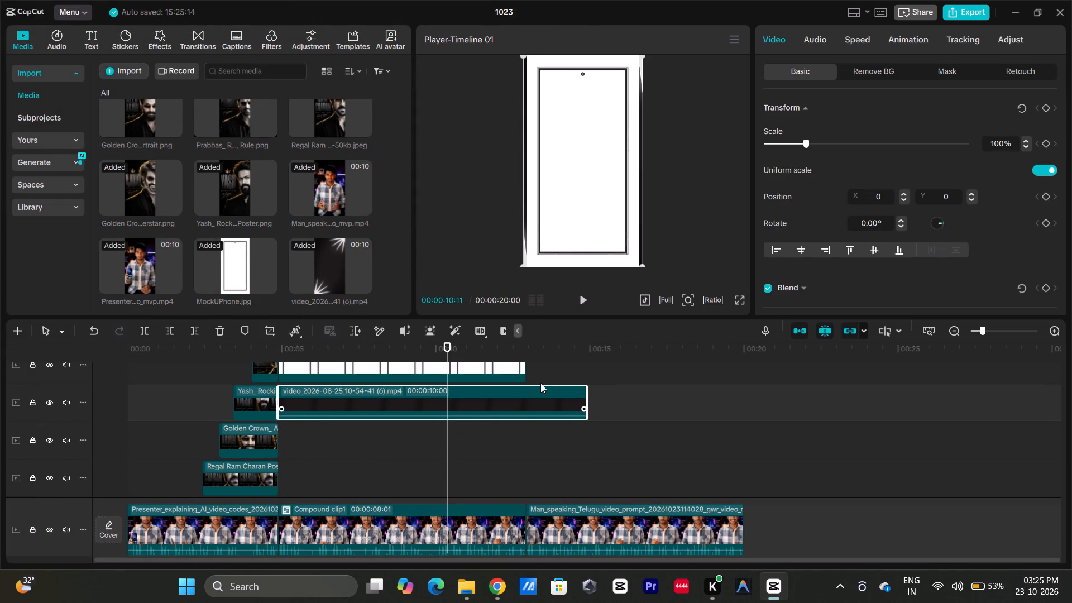
pyautogui.moveTo(587, 404); pyautogui.dragTo(534, 401)
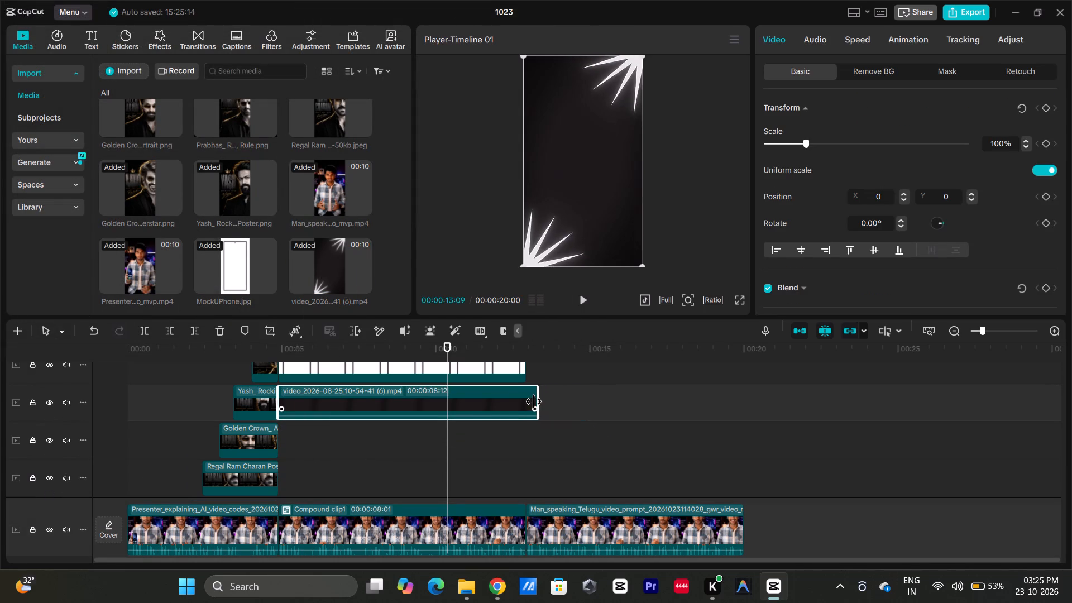
pyautogui.moveTo(534, 401); pyautogui.dragTo(524, 401)
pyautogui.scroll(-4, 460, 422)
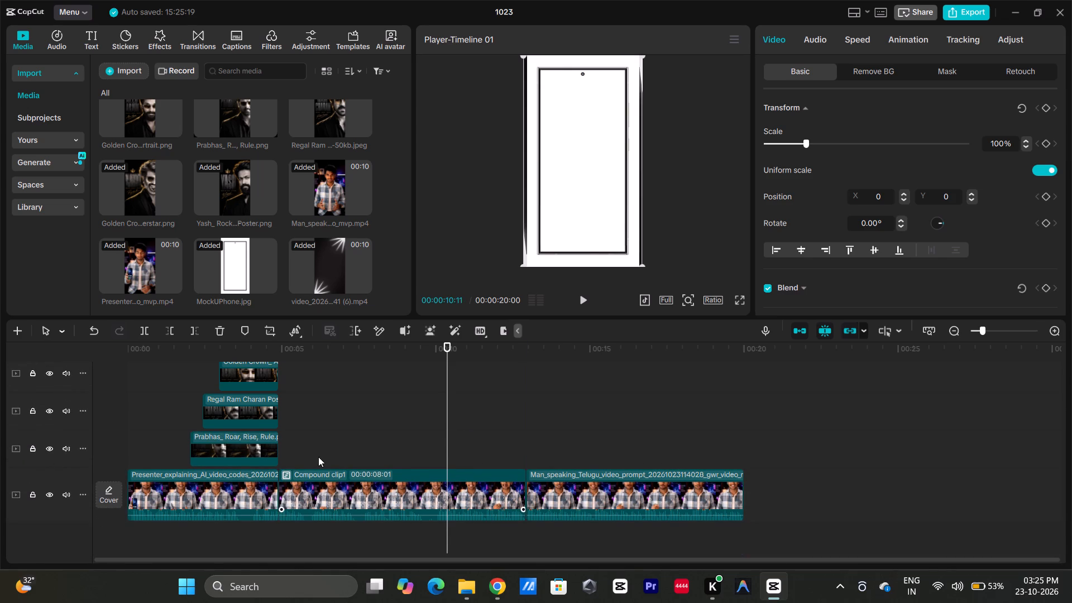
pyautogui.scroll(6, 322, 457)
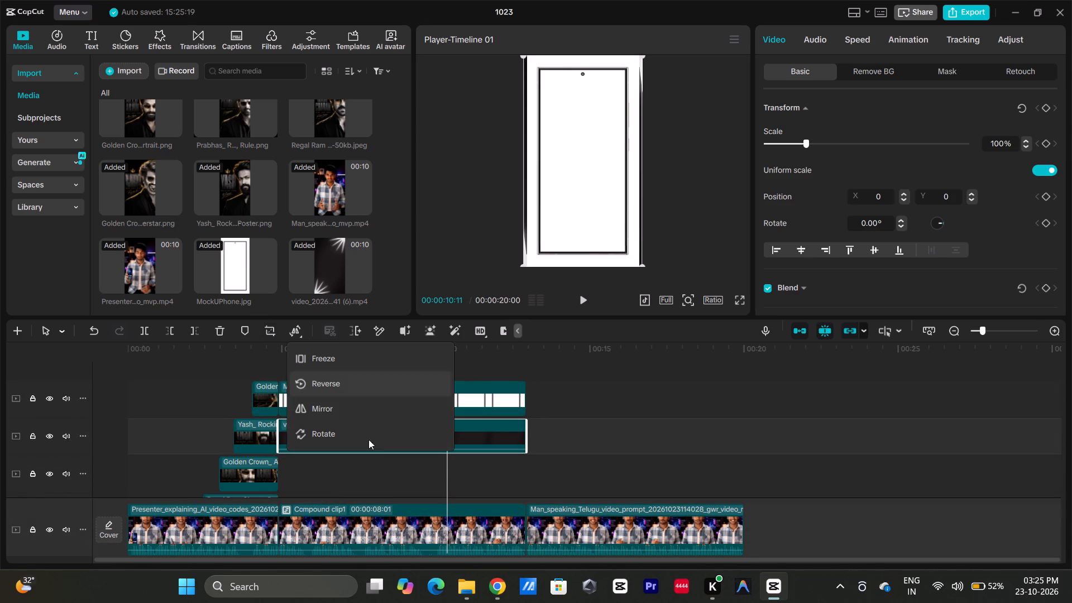
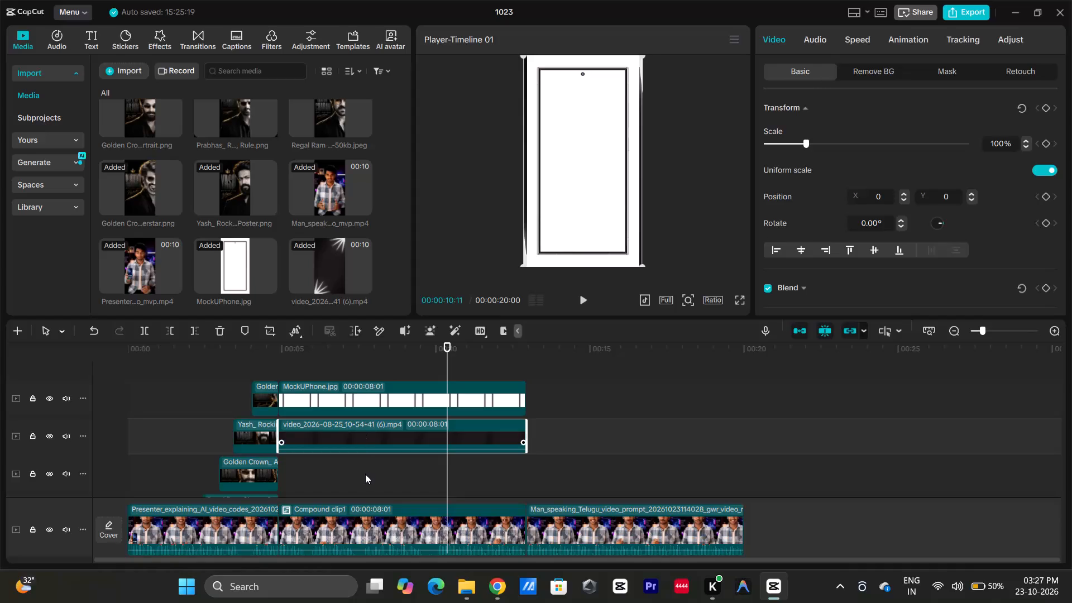
# Review the timeline around the changeover from the last poster to the phone mockup, playing it back from about 4 seconds.
pyautogui.click(365, 474)
pyautogui.moveTo(365, 474); pyautogui.dragTo(283, 471)
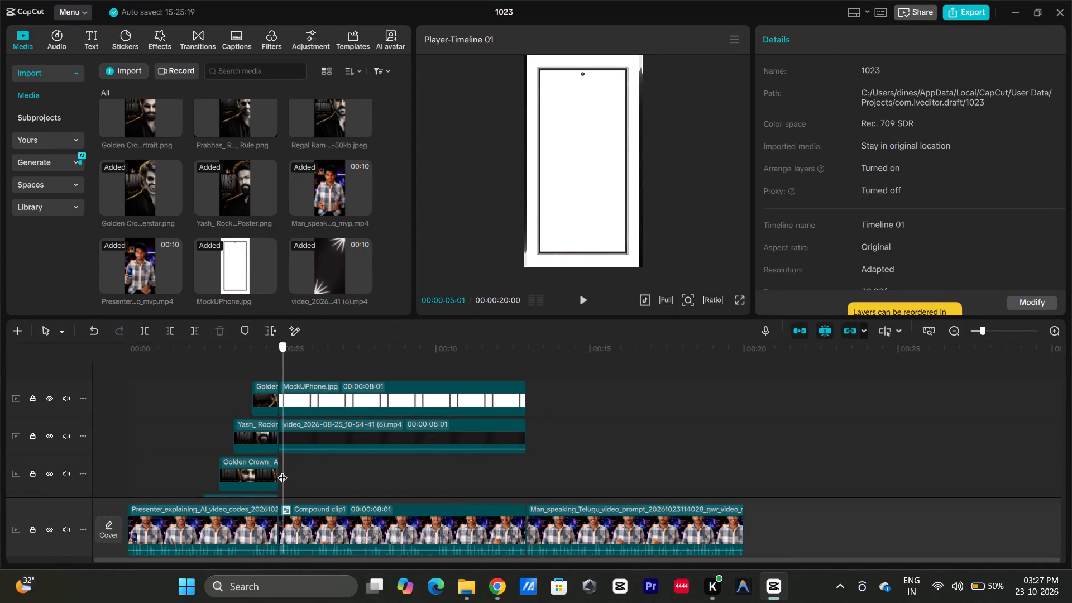
pyautogui.moveTo(283, 471); pyautogui.dragTo(285, 472)
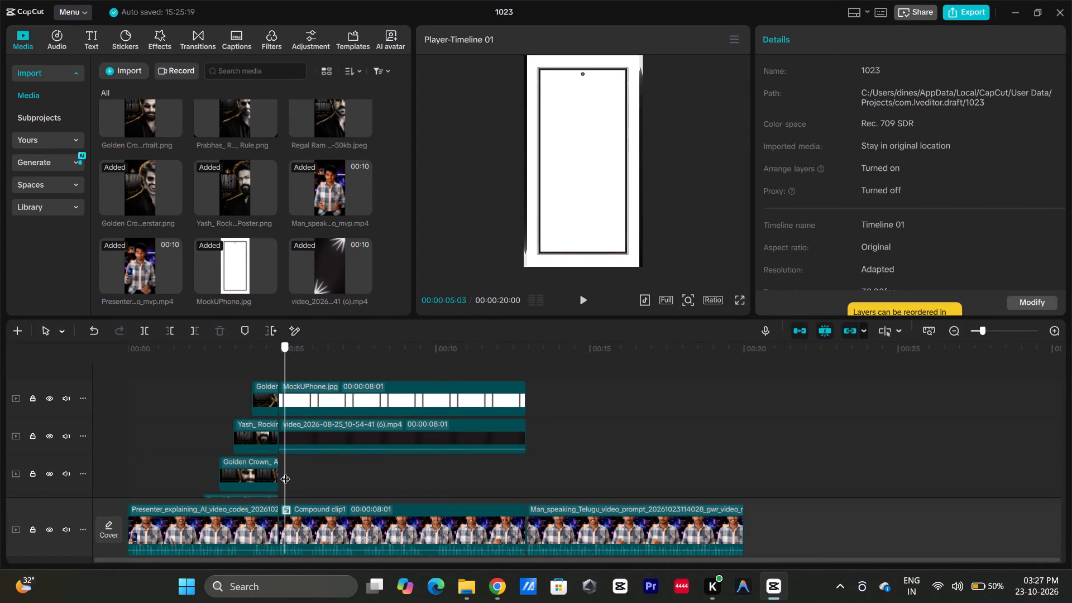
pyautogui.moveTo(285, 472); pyautogui.dragTo(291, 475)
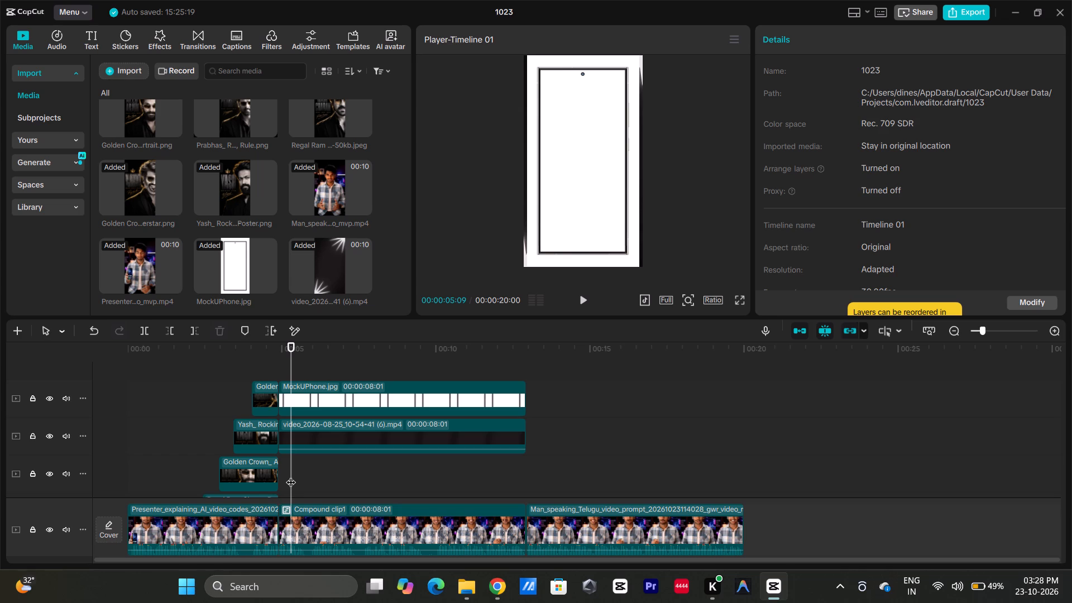
pyautogui.moveTo(291, 475); pyautogui.dragTo(247, 467)
pyautogui.press('space')
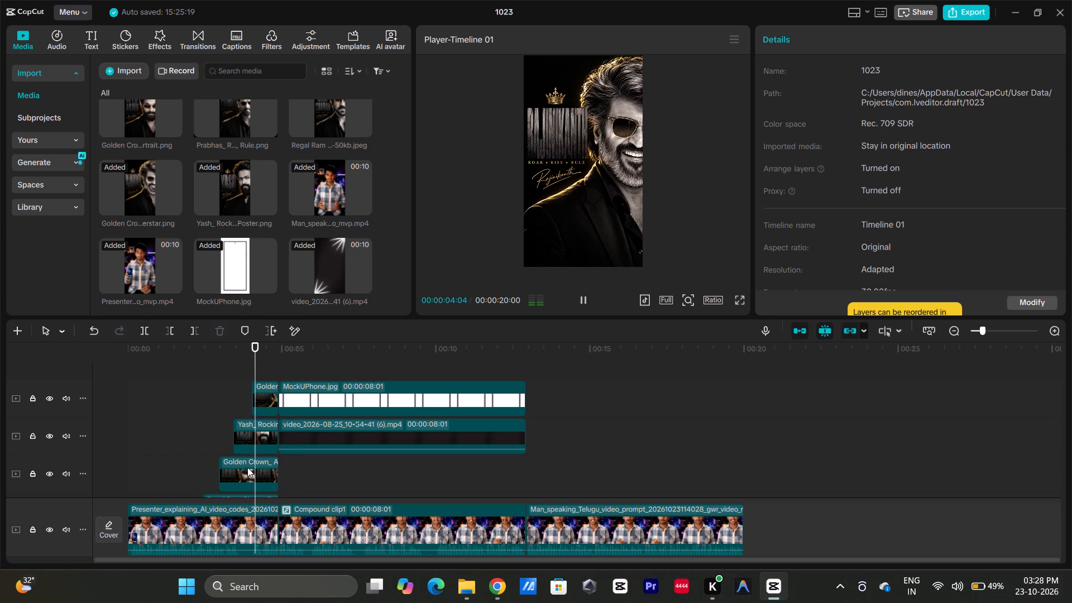
pyautogui.press('space')
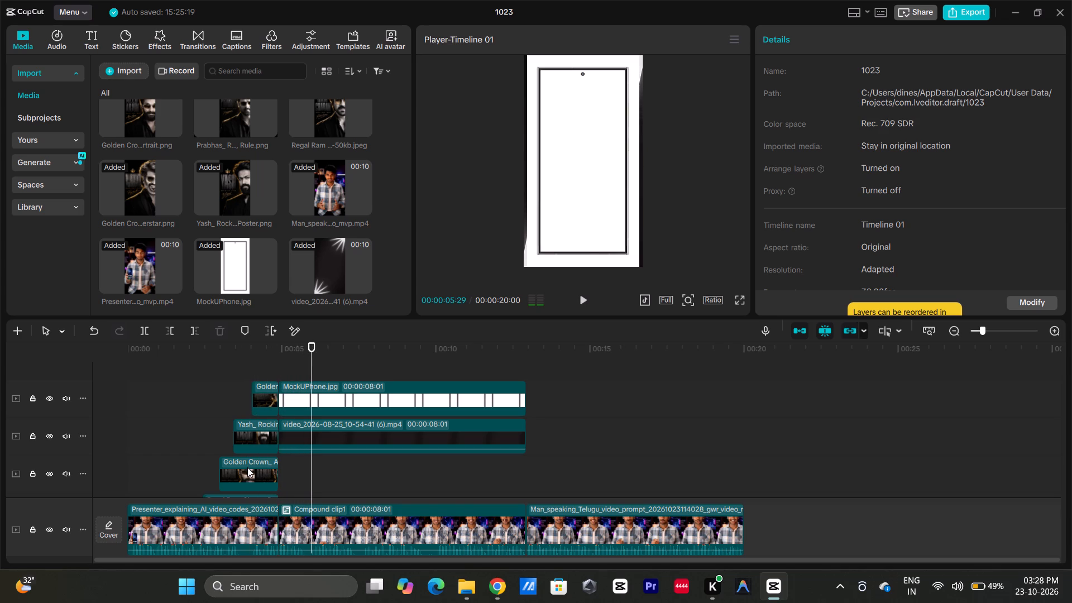
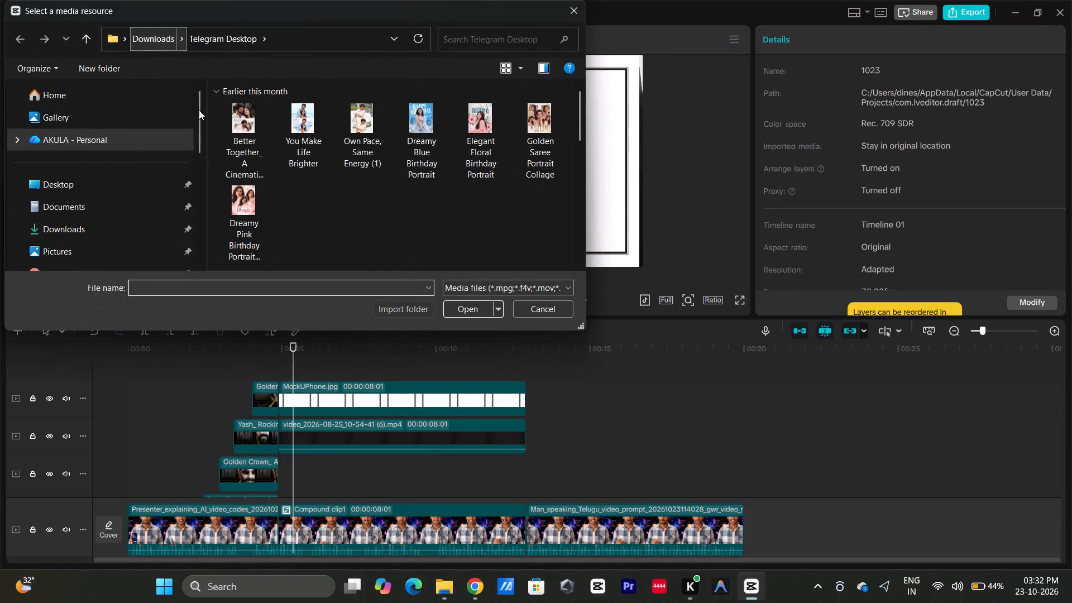
# Import the WhatsApp Video 2026-10-23 at 3.31.13 PM file from Downloads into the project media.
pyautogui.click(81, 219)
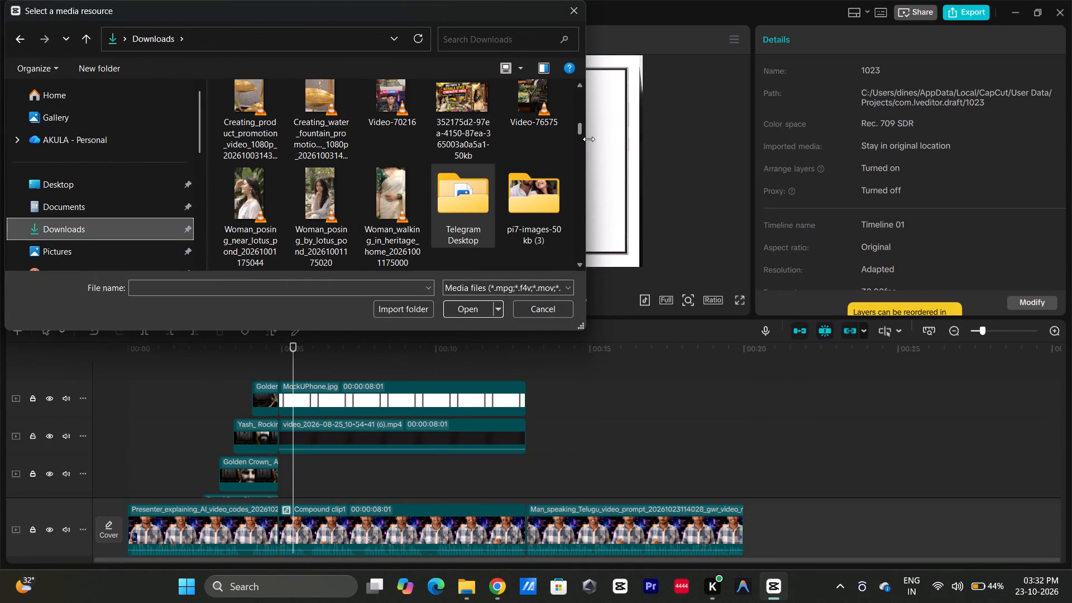
pyautogui.moveTo(576, 130); pyautogui.dragTo(573, 76)
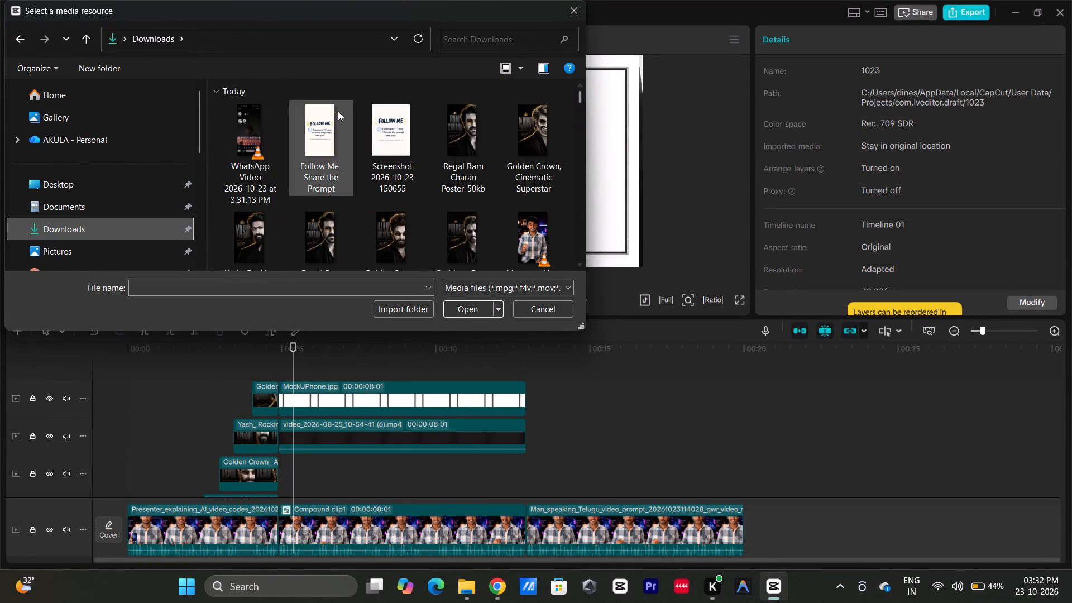
pyautogui.click(255, 129)
pyautogui.click(464, 308)
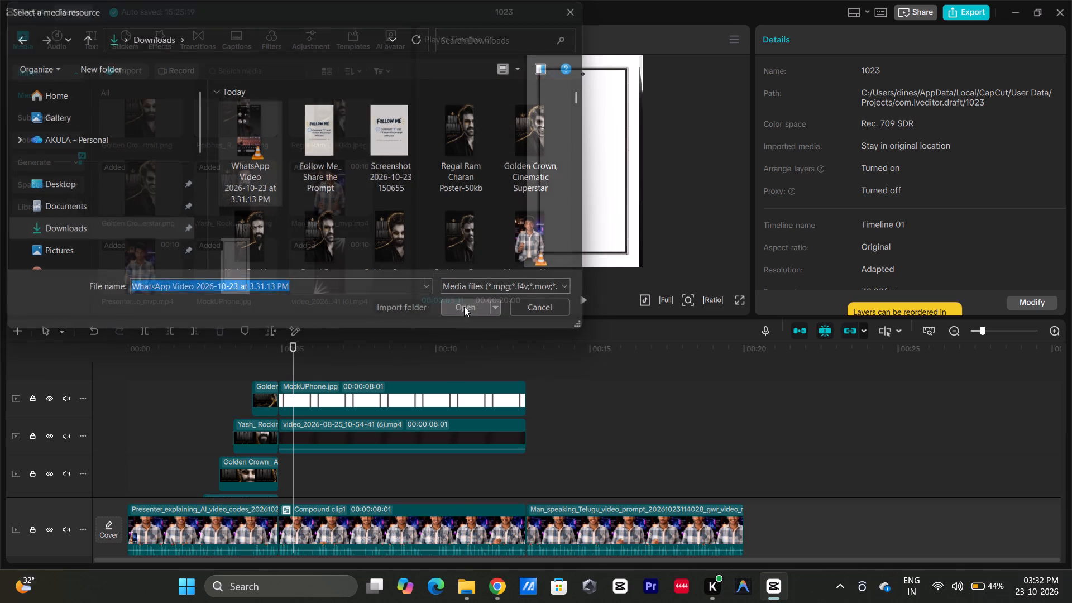
# Place the WhatsApp video on its own track directly beneath MockUPhone.jpg, starting where the phone mockup begins.
pyautogui.moveTo(133, 246); pyautogui.dragTo(276, 363)
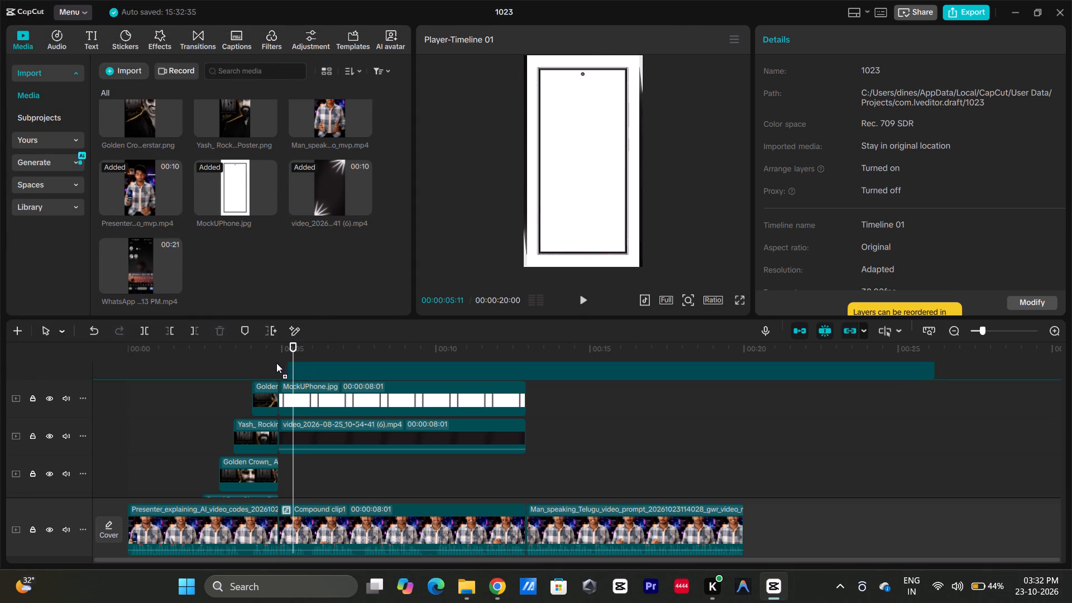
pyautogui.moveTo(276, 363); pyautogui.dragTo(280, 366)
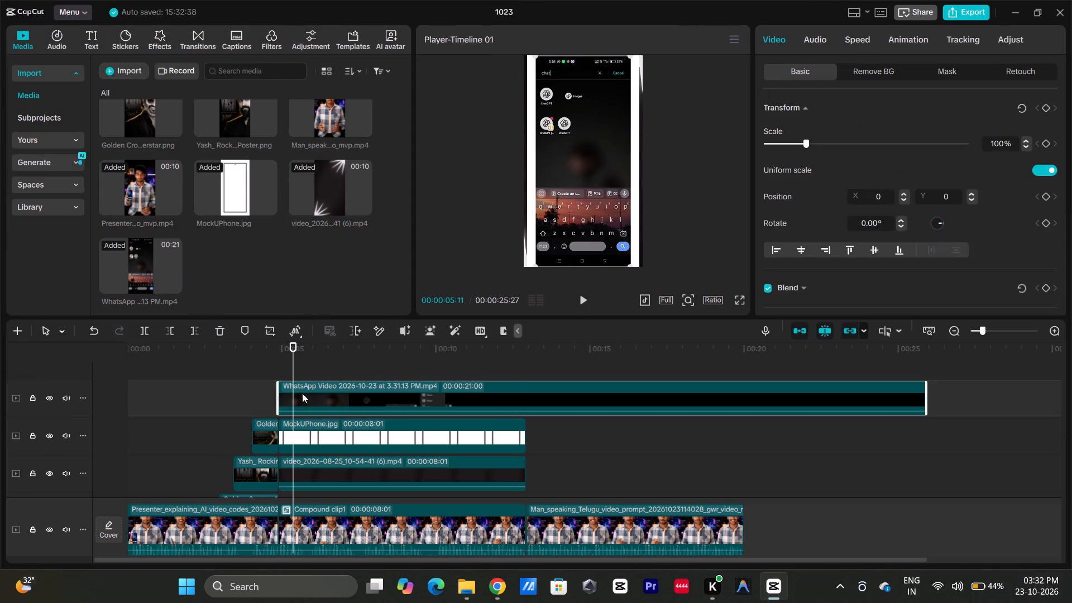
pyautogui.moveTo(313, 398); pyautogui.dragTo(316, 456)
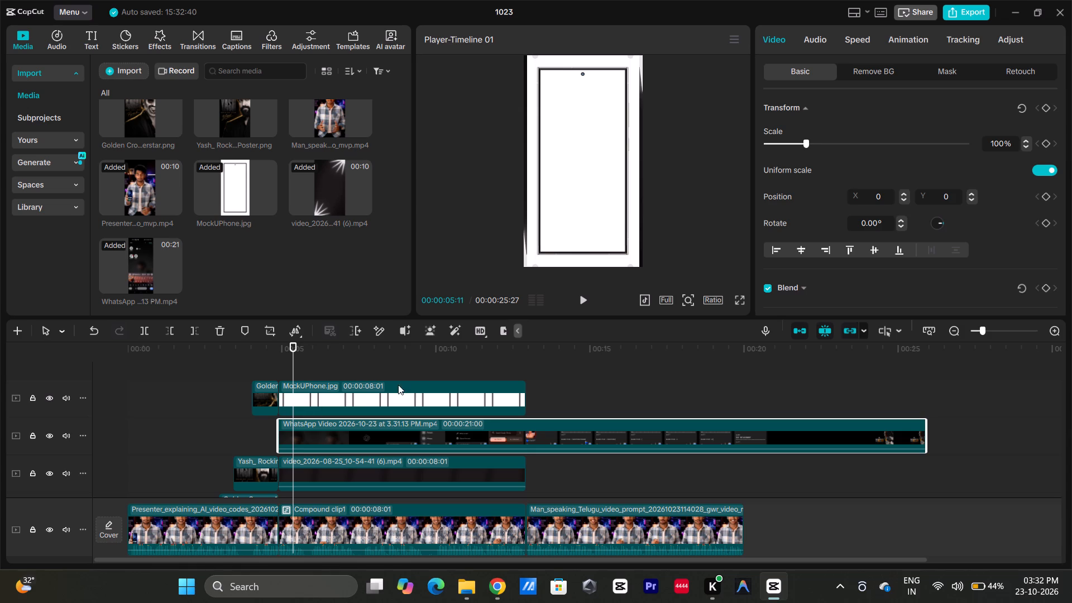
# Key out the white of MockUPhone.jpg with Chroma key, sampling the colour from the phone's screen area.
pyautogui.click(427, 395)
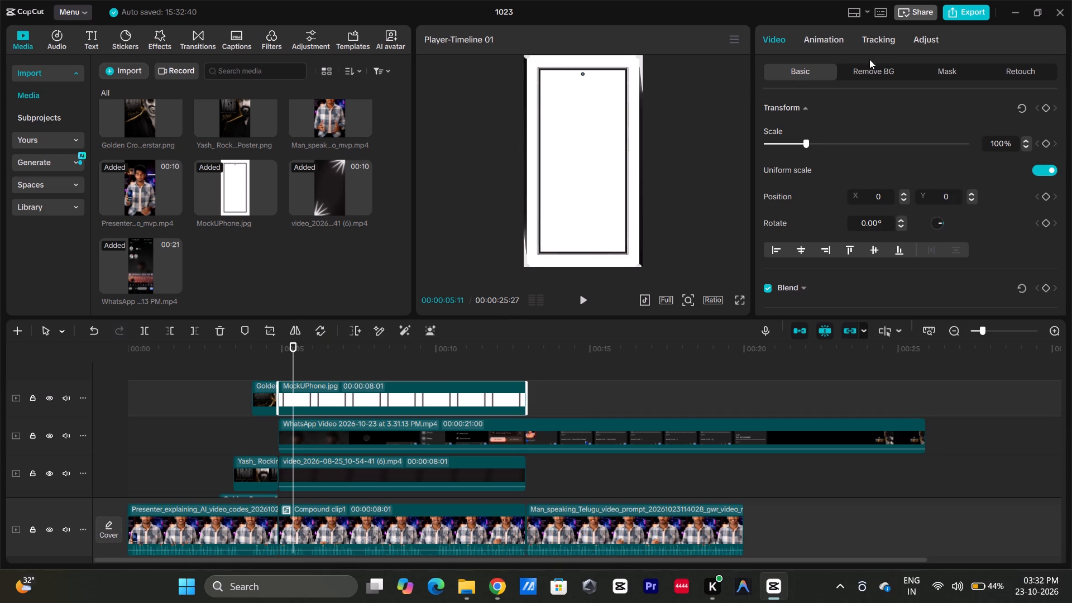
pyautogui.click(869, 64)
pyautogui.click(792, 143)
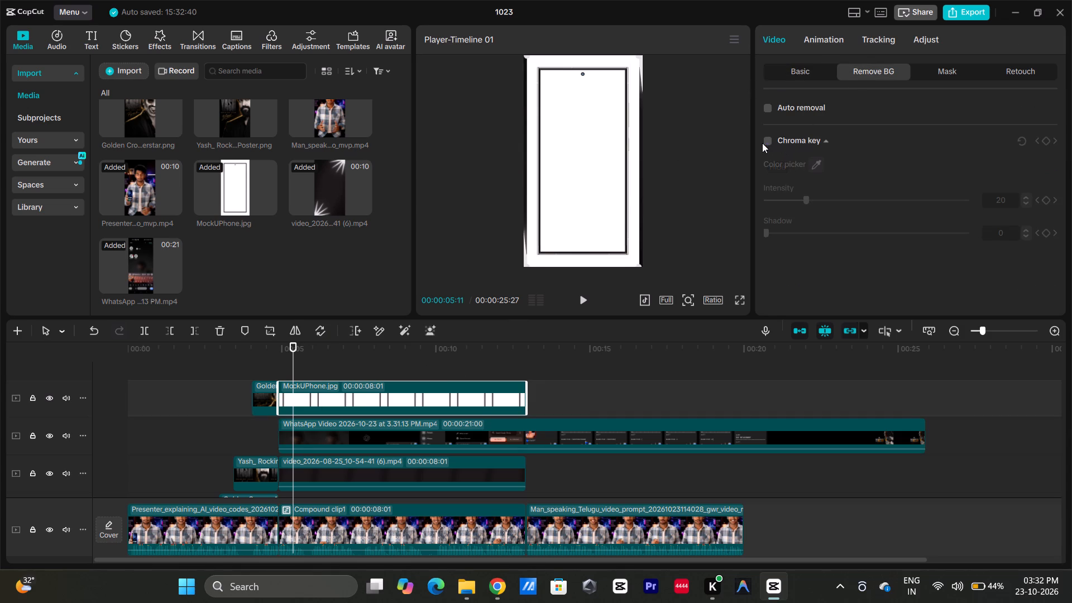
pyautogui.click(770, 140)
pyautogui.click(813, 168)
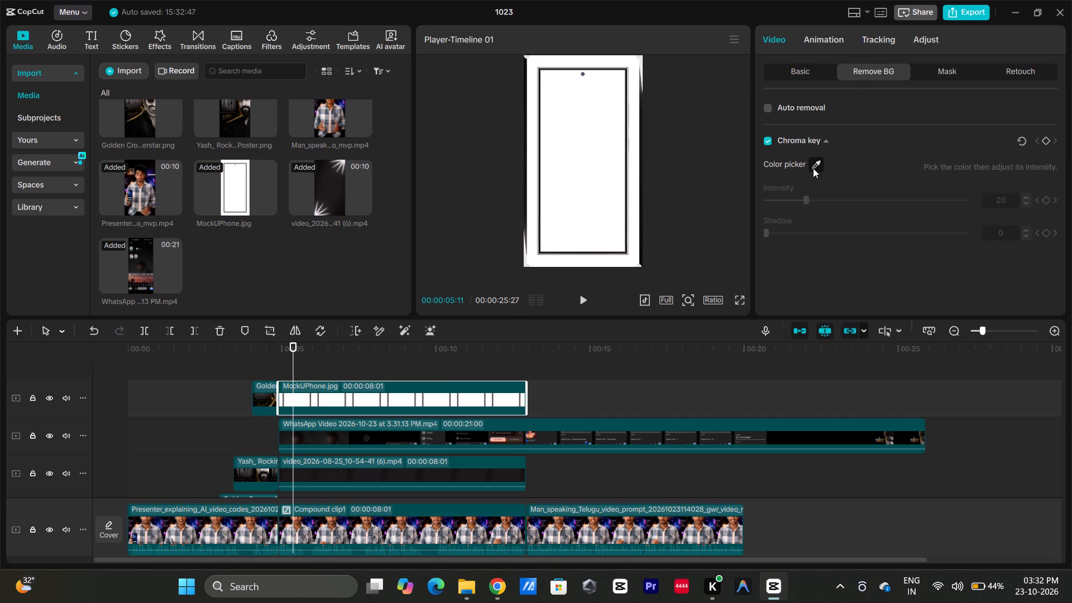
pyautogui.click(813, 168)
pyautogui.click(593, 183)
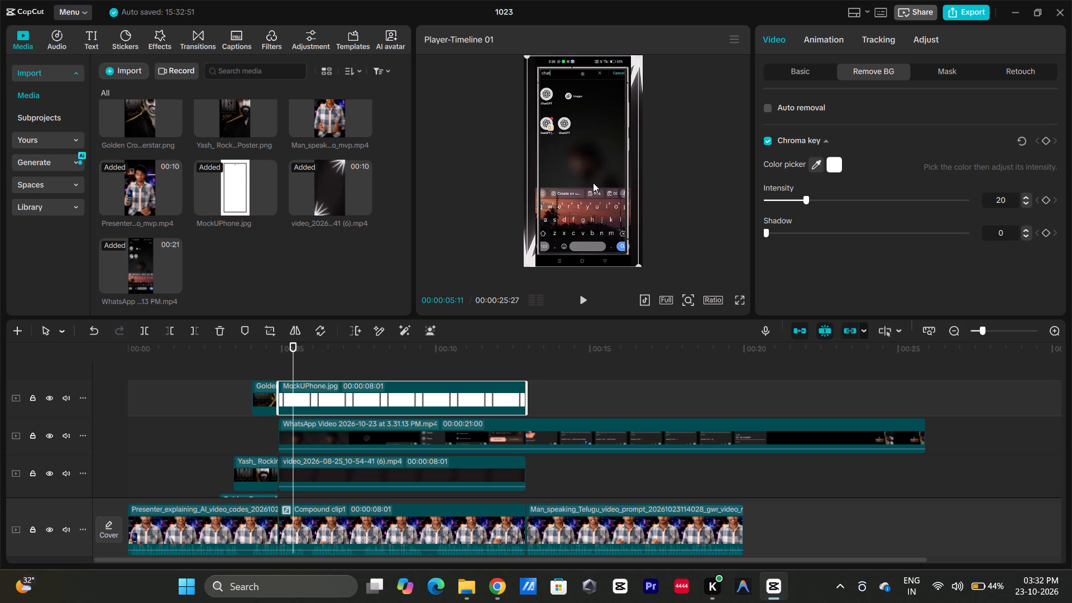
# Set the scale of MockUPhone.jpg to 93%.
pyautogui.click(793, 79)
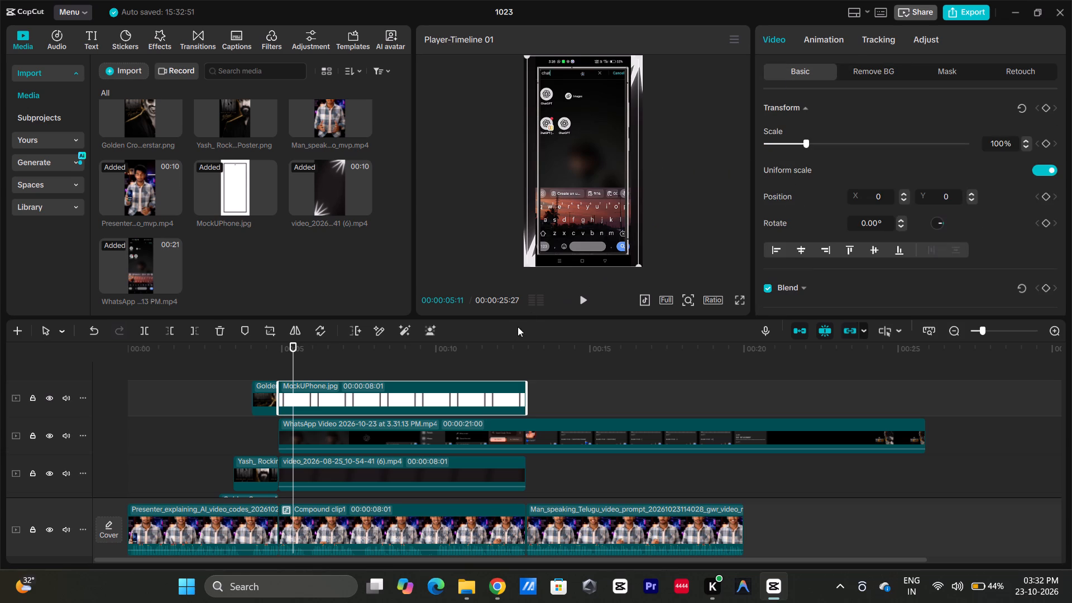
pyautogui.click(1005, 144)
pyautogui.press('BackSpace')
pyautogui.press('BackSpace')
pyautogui.press('BackSpace')
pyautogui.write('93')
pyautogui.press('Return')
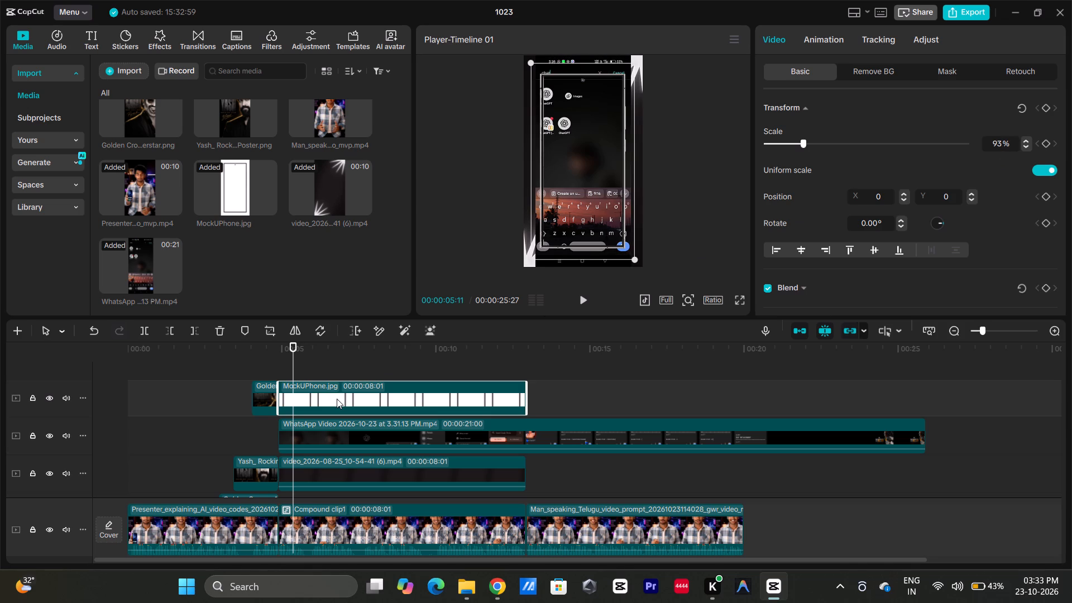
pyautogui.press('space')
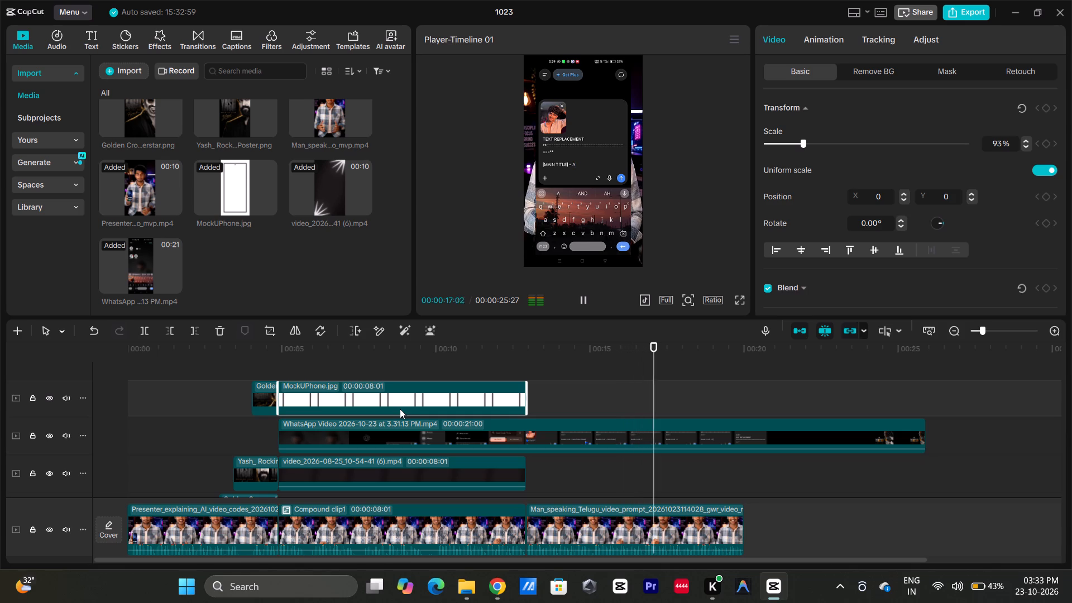
# Split the WhatsApp screen recording clip at 00:00:16:01 on the timeline.
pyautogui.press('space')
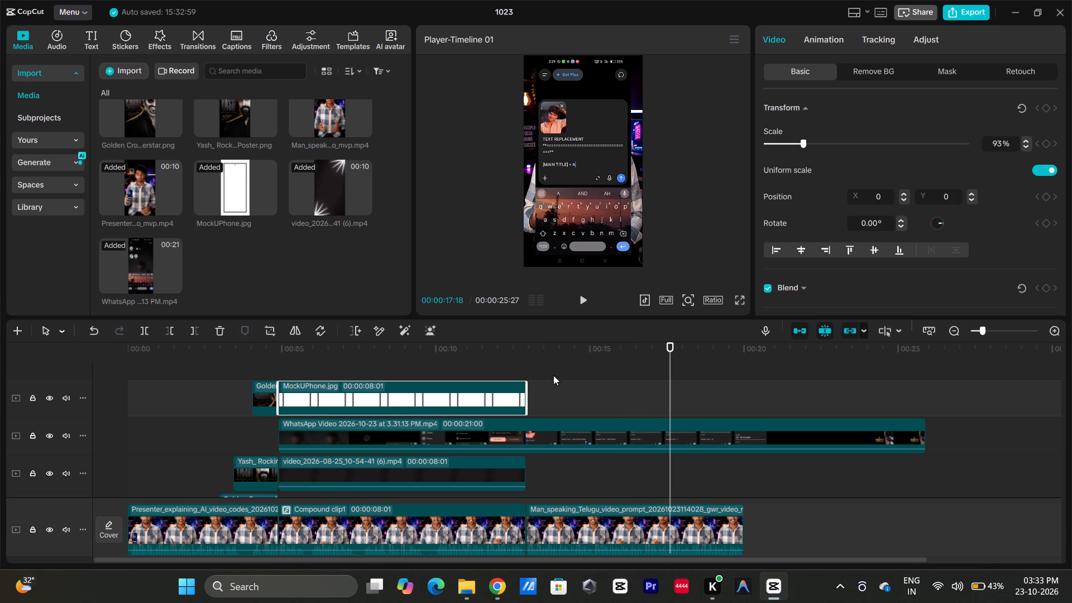
pyautogui.click(546, 388)
pyautogui.moveTo(546, 388); pyautogui.dragTo(590, 386)
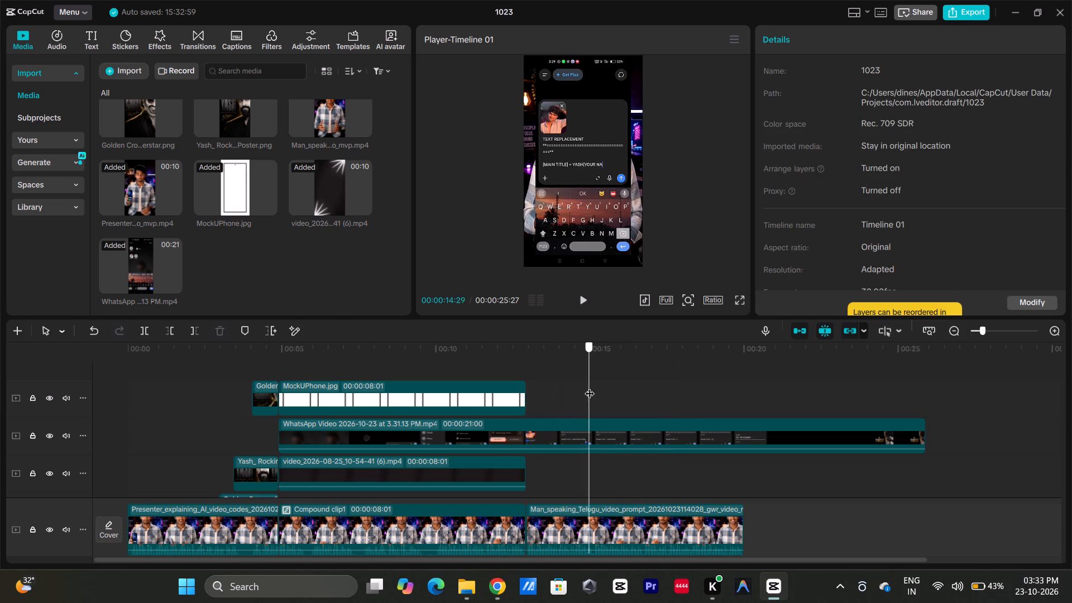
pyautogui.moveTo(590, 386); pyautogui.dragTo(609, 394)
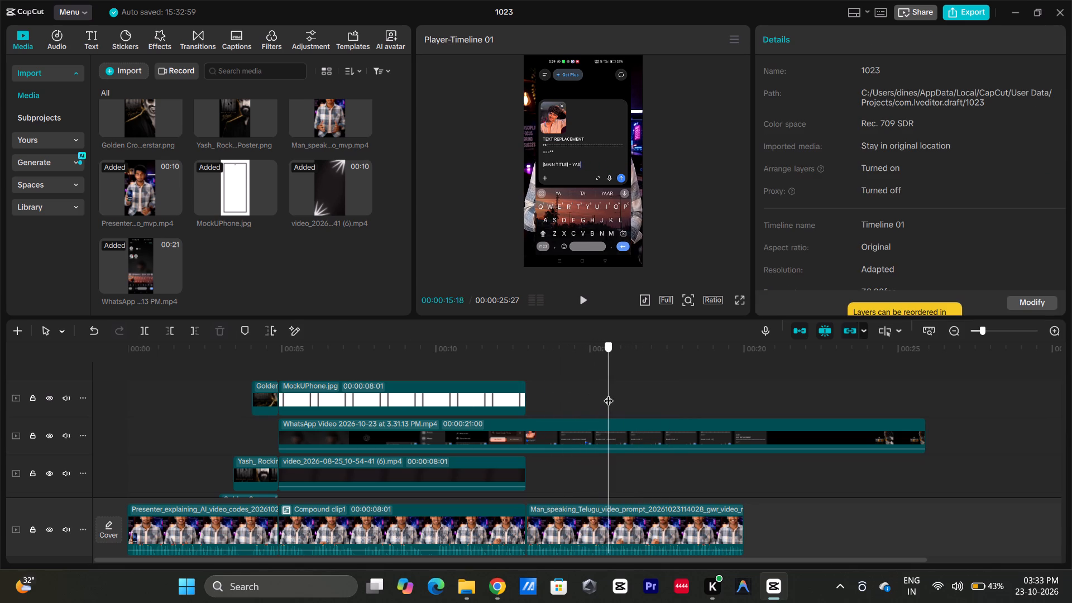
pyautogui.moveTo(609, 394); pyautogui.dragTo(622, 401)
pyautogui.click(625, 422)
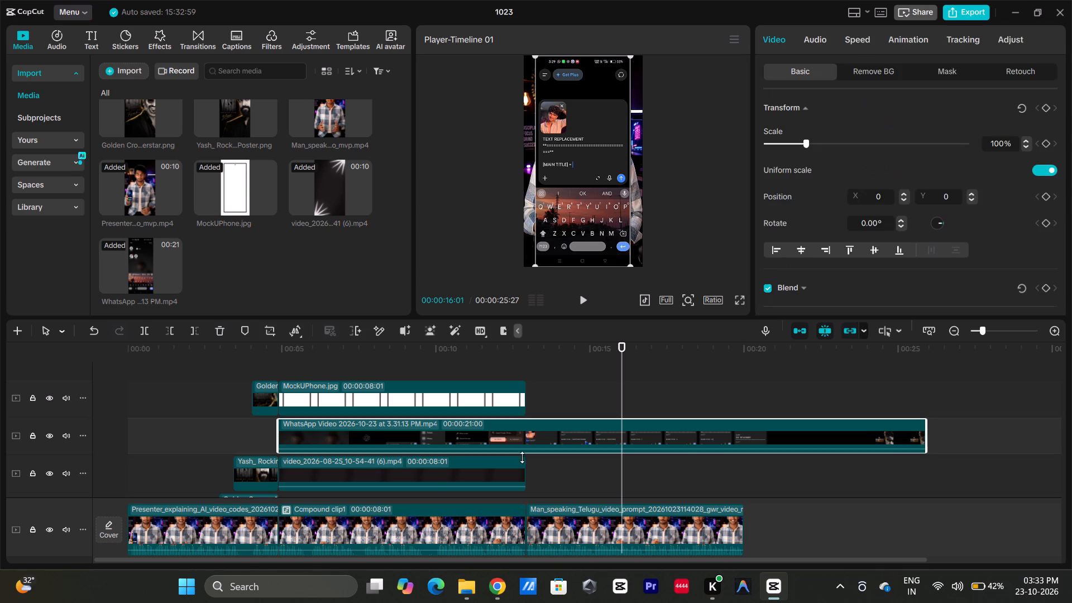
pyautogui.click(140, 331)
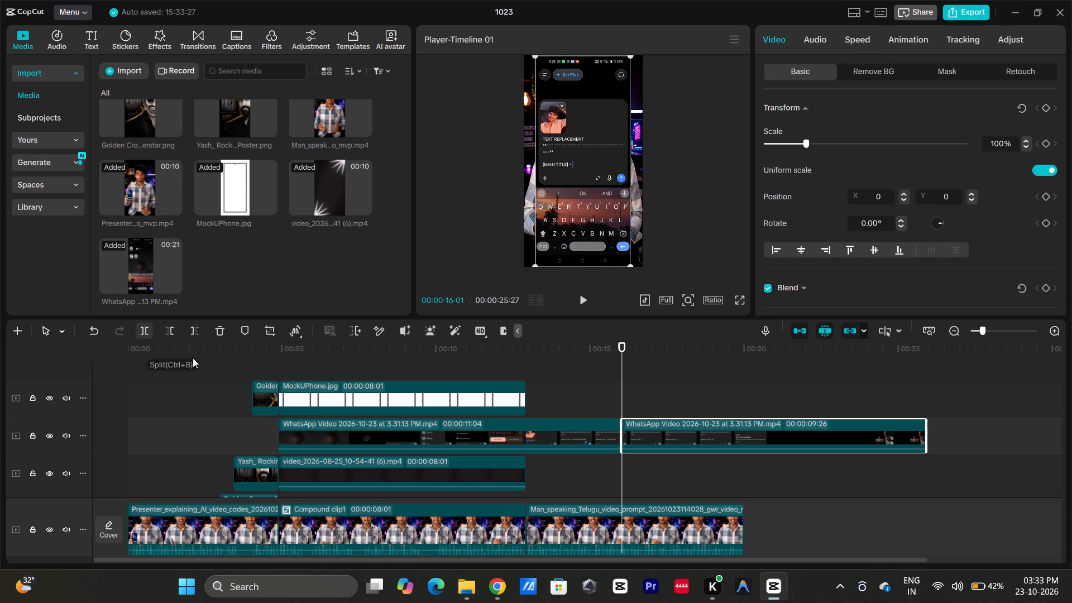
# Trim the start of the second screen recording piece to about 19 seconds, leaving a duration of 00:00:06:22.
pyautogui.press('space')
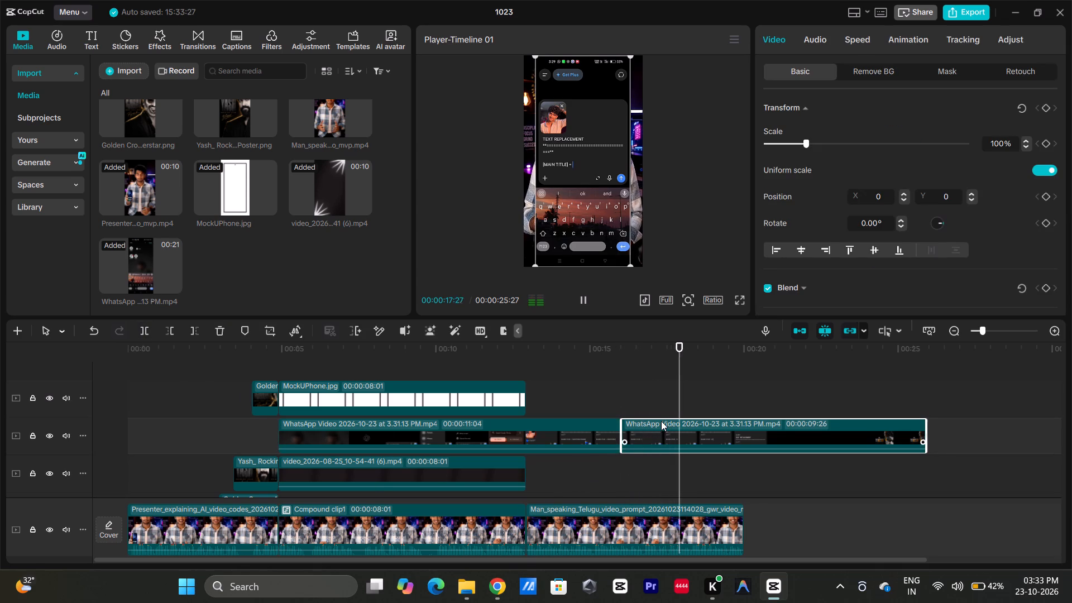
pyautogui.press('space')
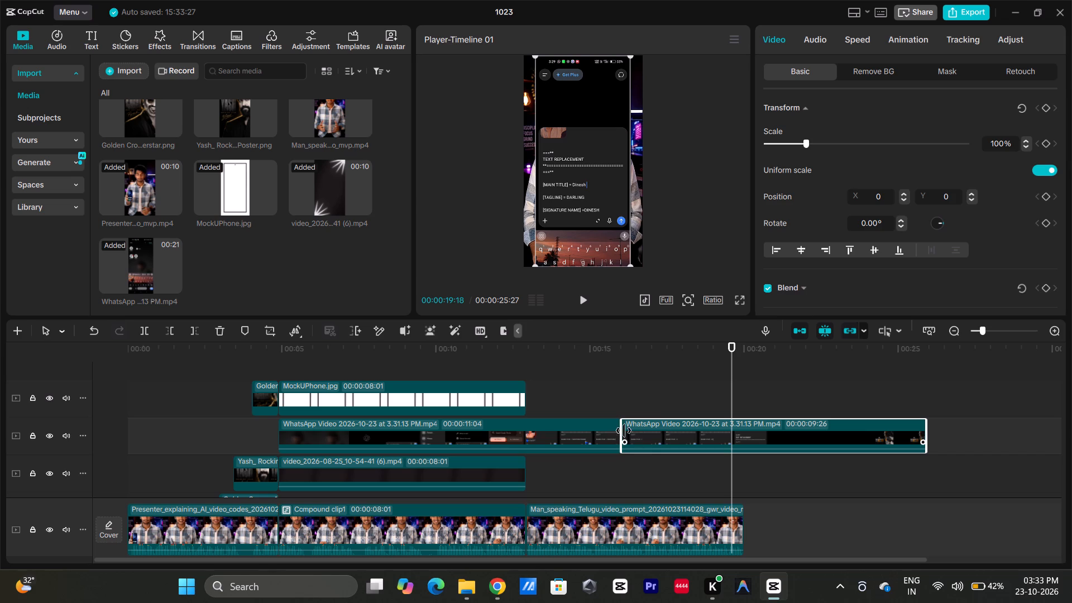
pyautogui.moveTo(621, 429); pyautogui.dragTo(717, 432)
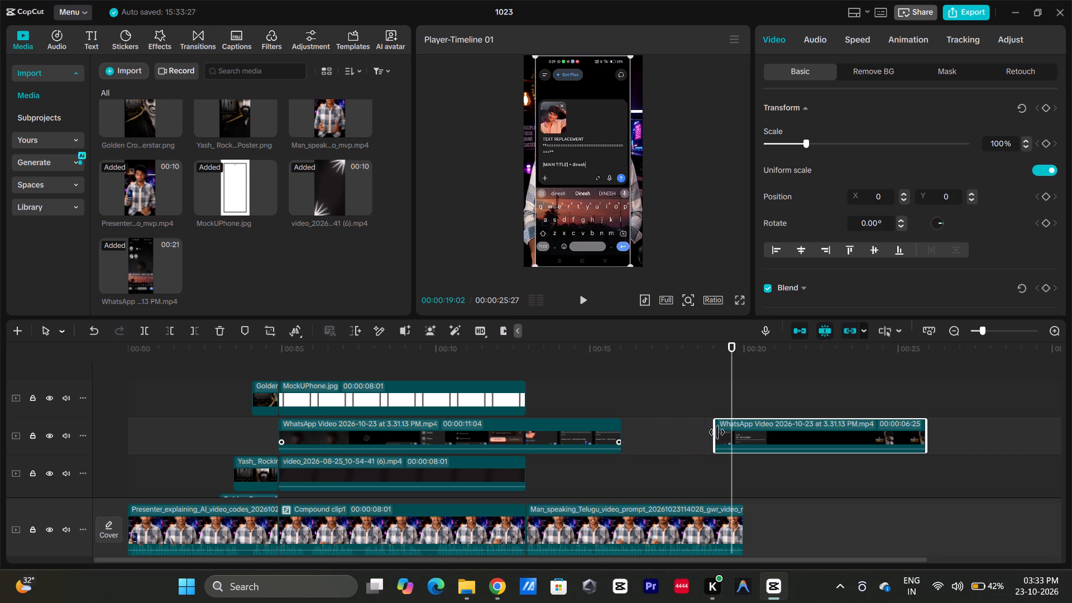
pyautogui.moveTo(717, 432); pyautogui.dragTo(720, 432)
# Play through the trimmed second screen recording piece and split it at about 00:00:21:14, during the blank wait for the generated poster.
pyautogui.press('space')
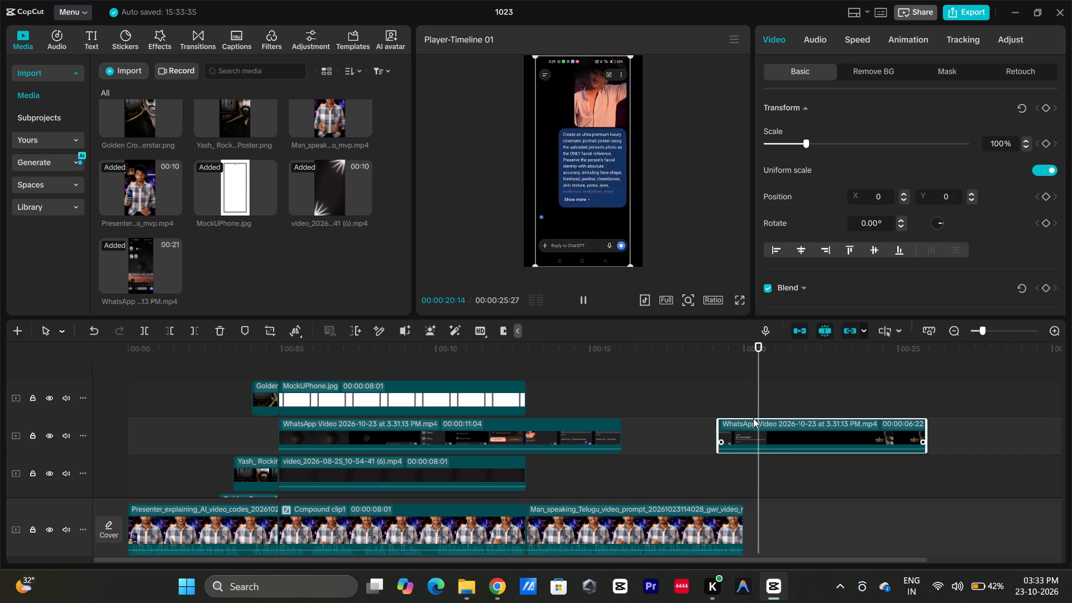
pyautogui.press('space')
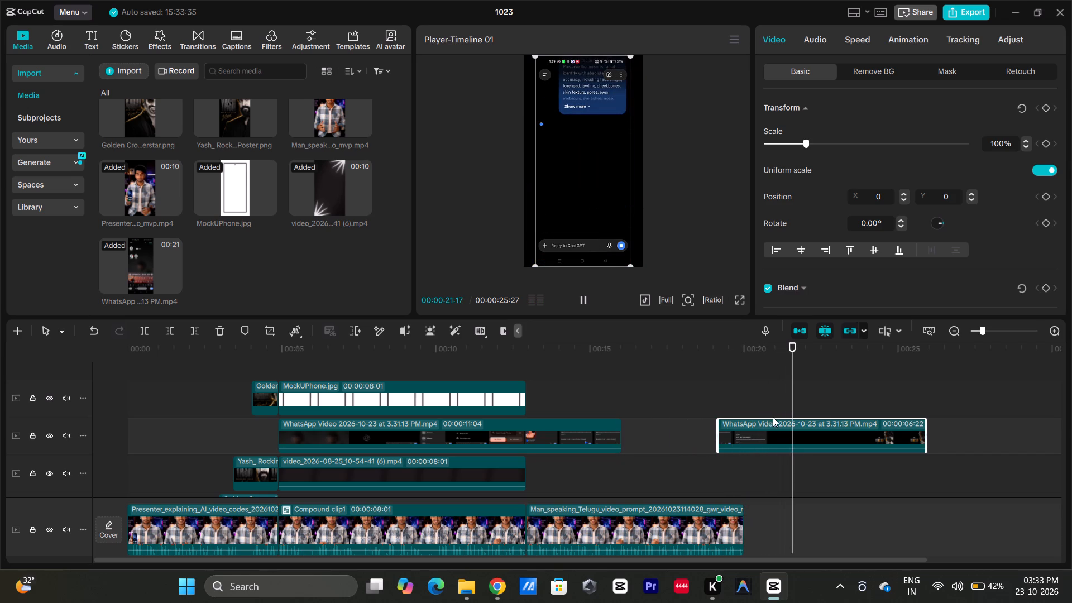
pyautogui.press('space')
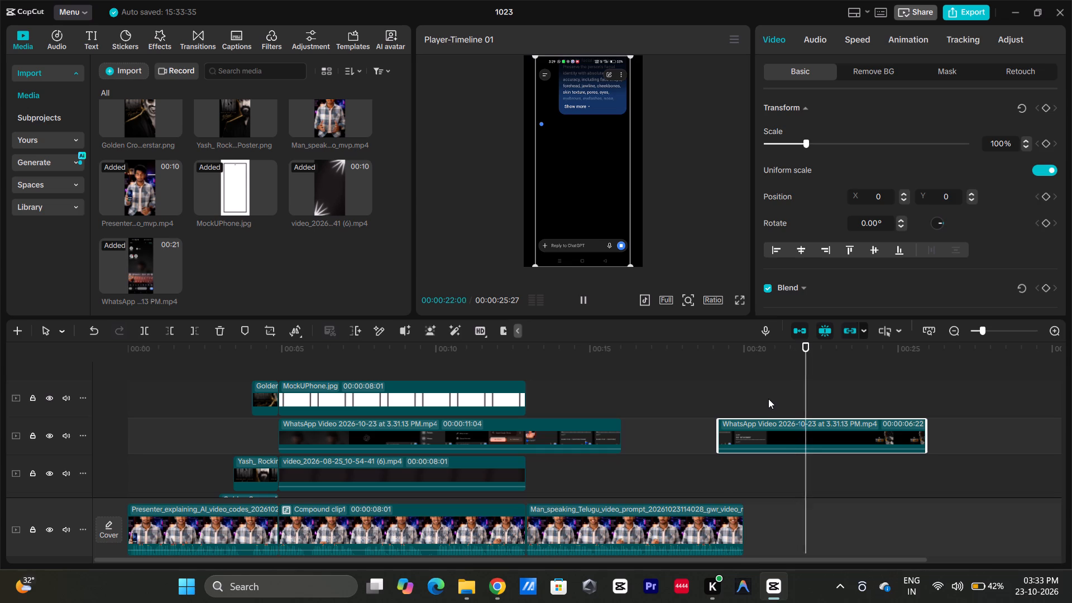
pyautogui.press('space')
pyautogui.click(771, 396)
pyautogui.click(758, 424)
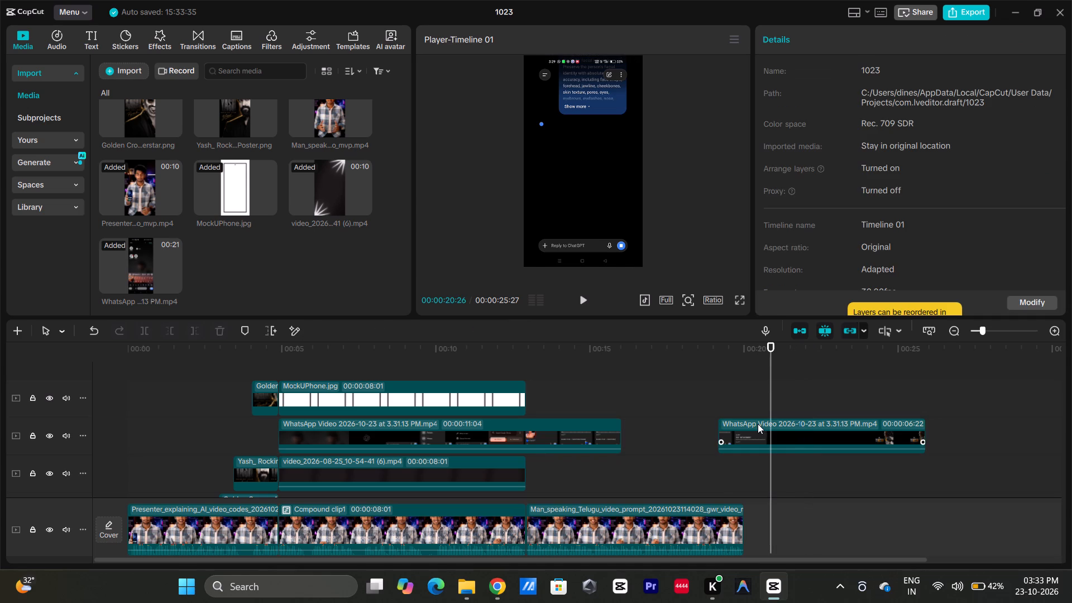
pyautogui.click(143, 336)
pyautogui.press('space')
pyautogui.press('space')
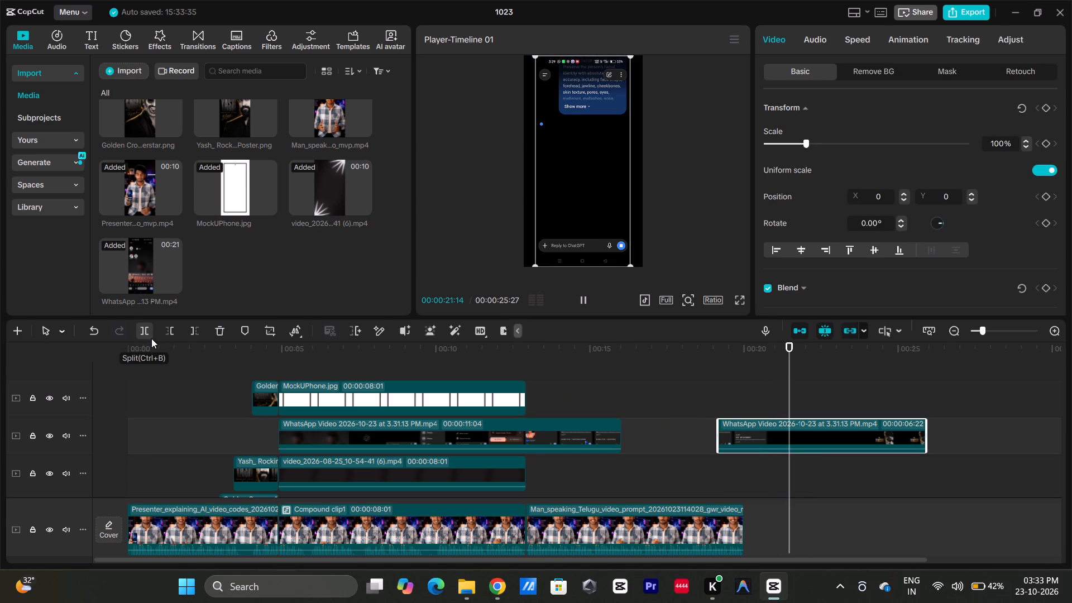
pyautogui.click(151, 338)
# Trim the start of the last screen recording piece to about 23 seconds, cutting the wait before the generated poster appears.
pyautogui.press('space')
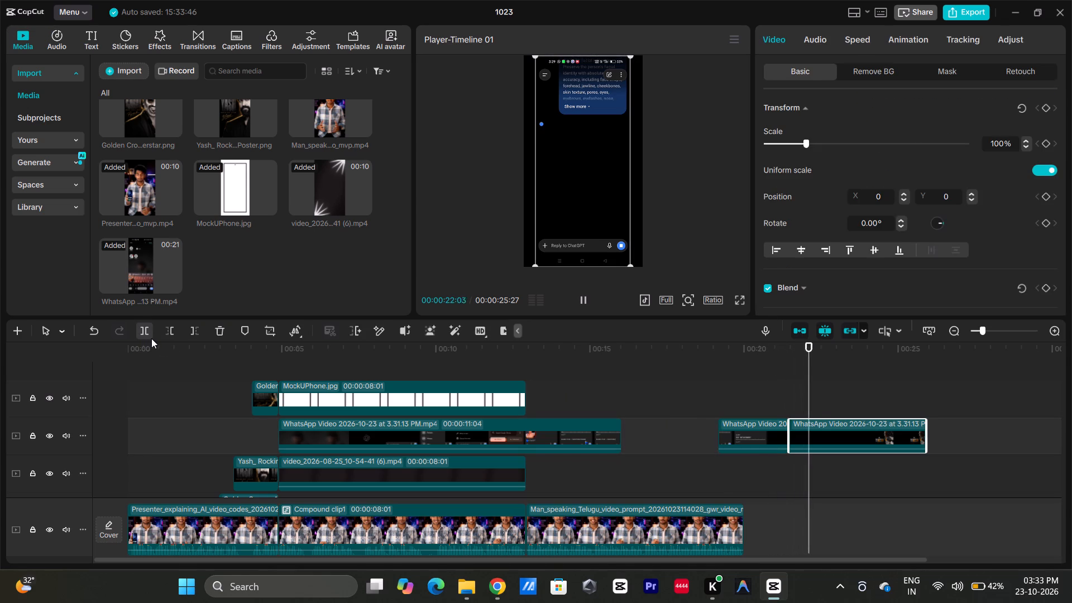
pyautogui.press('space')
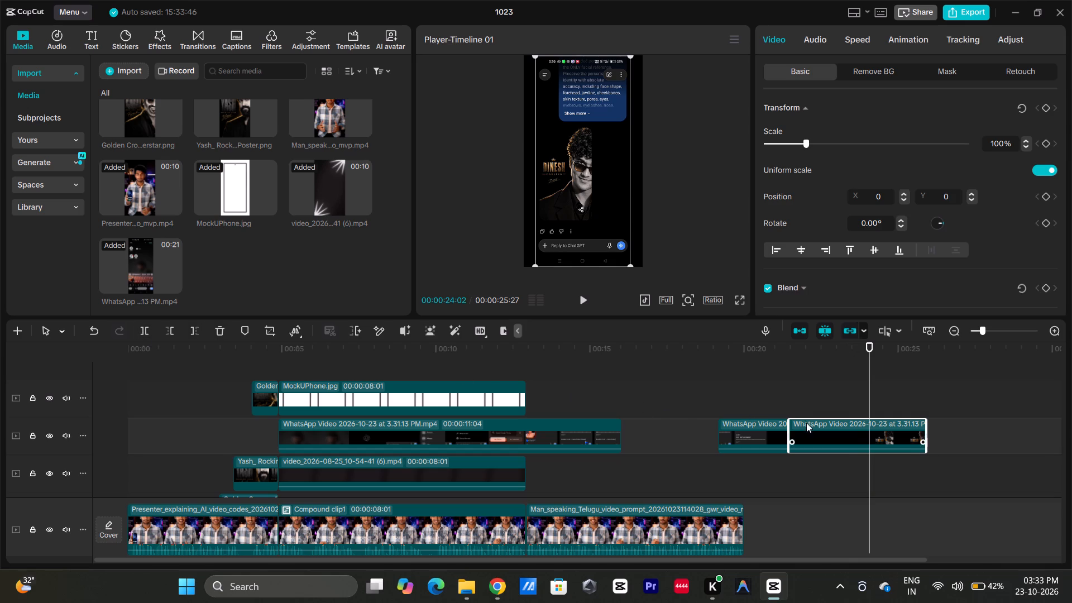
pyautogui.moveTo(786, 435); pyautogui.dragTo(841, 435)
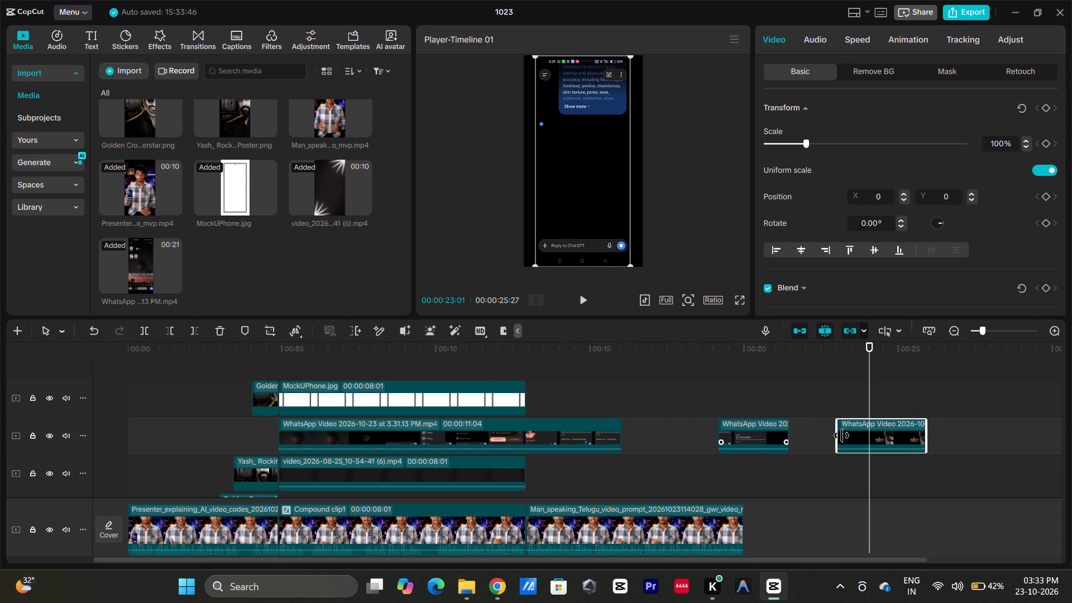
pyautogui.moveTo(841, 435); pyautogui.dragTo(845, 435)
# Close the gaps by moving the second and third screen recording pieces directly after the first on the same overlay track.
pyautogui.moveTo(729, 423); pyautogui.dragTo(619, 428)
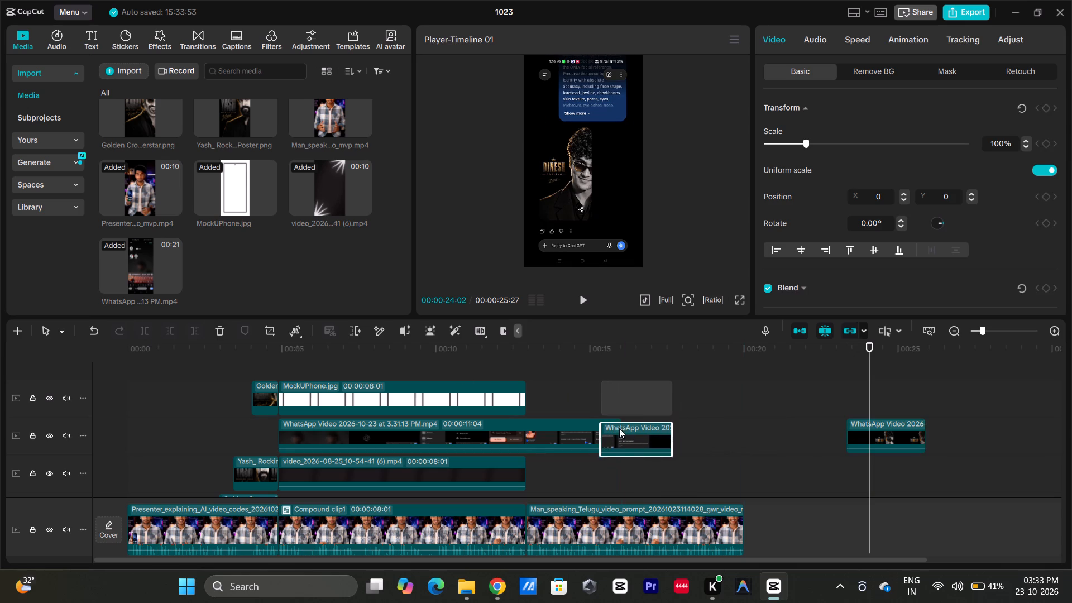
pyautogui.moveTo(619, 428); pyautogui.dragTo(635, 432)
pyautogui.click(892, 433)
pyautogui.moveTo(891, 432); pyautogui.dragTo(712, 442)
pyautogui.click(710, 442)
pyautogui.moveTo(690, 393); pyautogui.dragTo(692, 392)
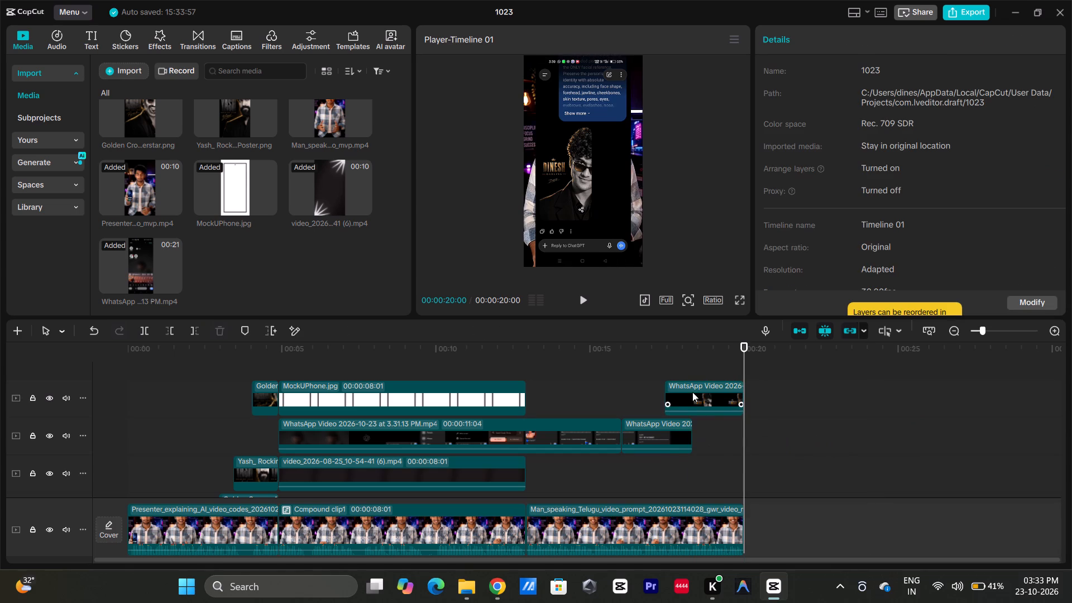
pyautogui.moveTo(692, 392); pyautogui.dragTo(705, 432)
pyautogui.moveTo(706, 434); pyautogui.dragTo(717, 435)
pyautogui.moveTo(705, 403); pyautogui.dragTo(728, 428)
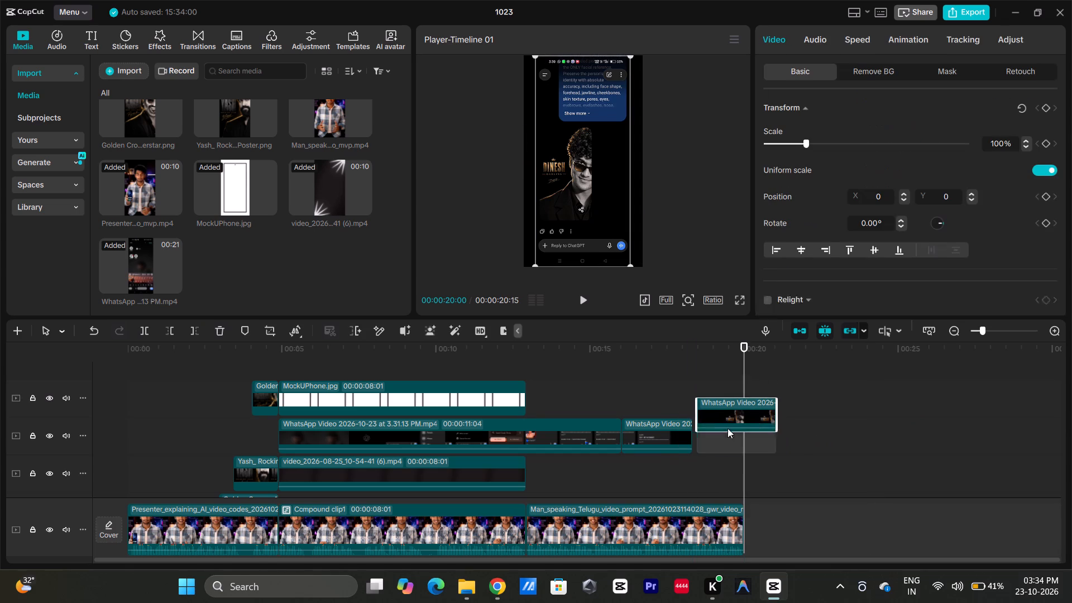
pyautogui.moveTo(728, 428); pyautogui.dragTo(714, 435)
# Combine the three screen recording pieces into one compound clip.
pyautogui.moveTo(582, 405); pyautogui.dragTo(600, 406)
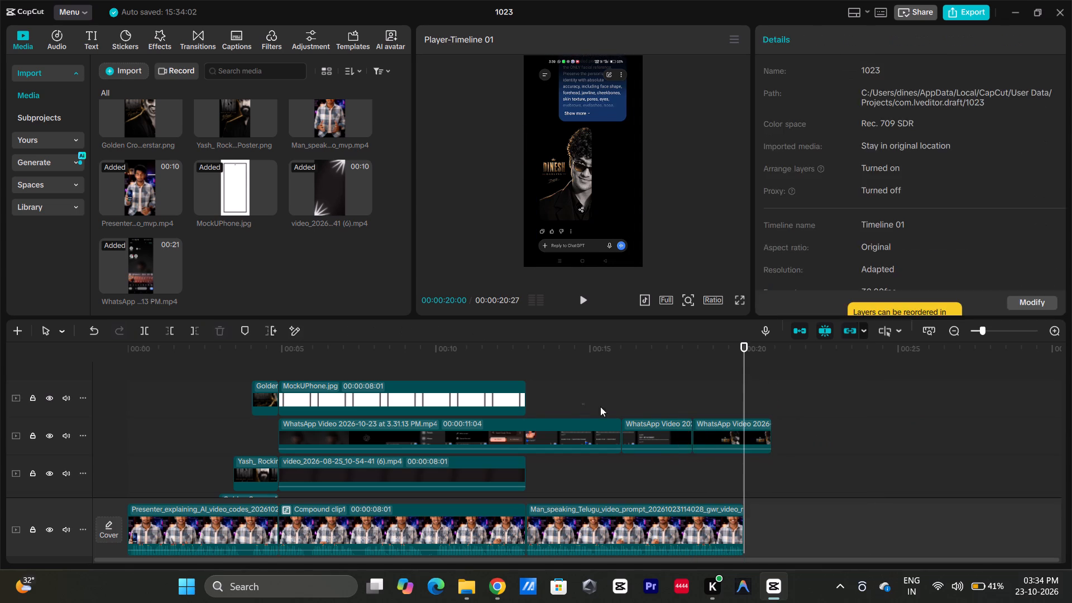
pyautogui.moveTo(600, 406); pyautogui.dragTo(714, 433)
pyautogui.rightClick(714, 433)
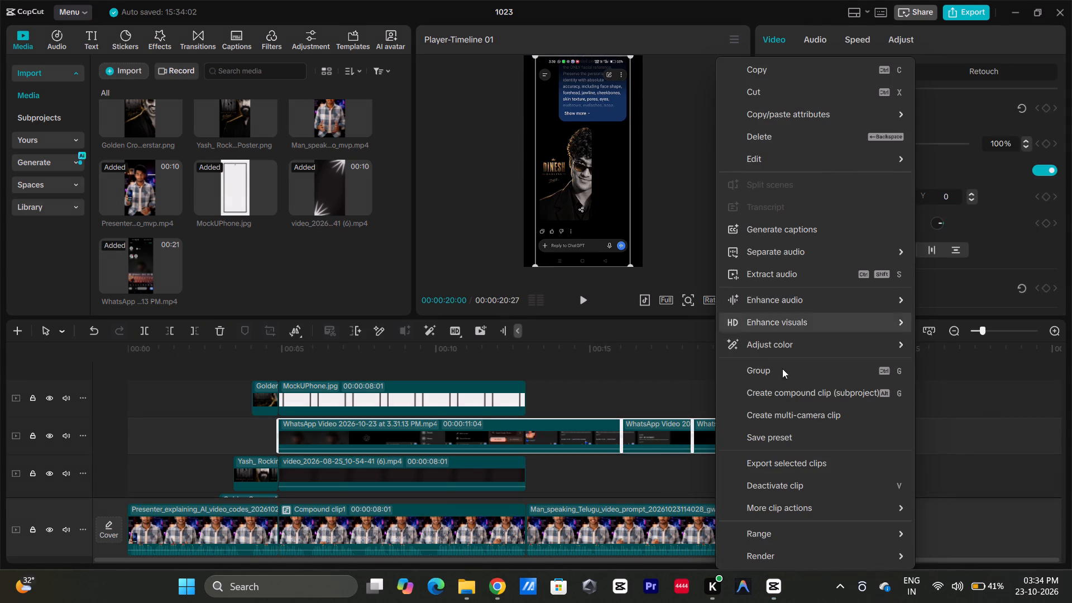
pyautogui.click(776, 399)
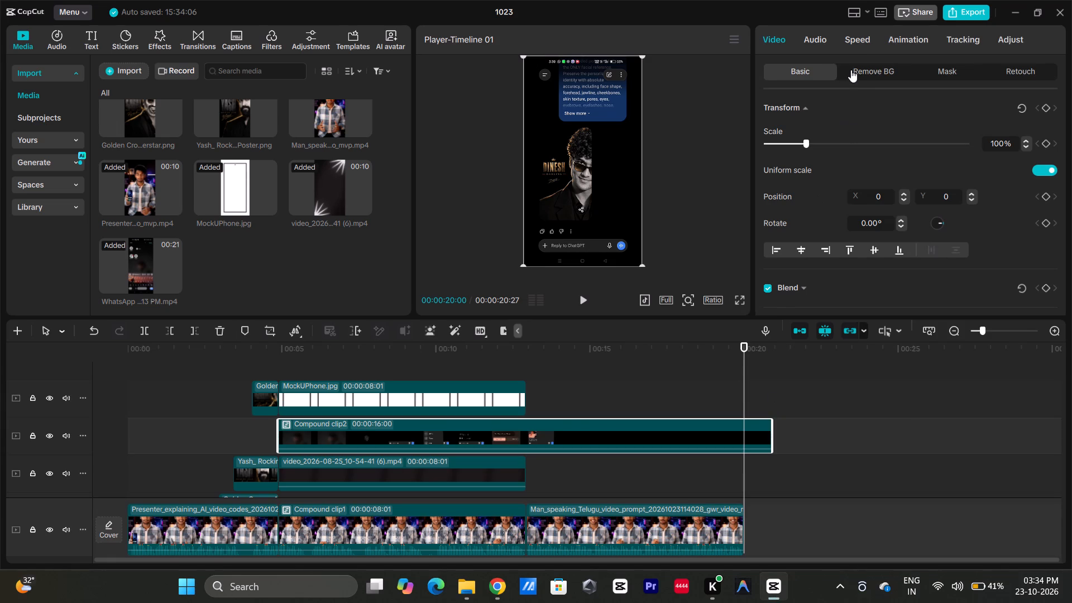
# Set the screen recording compound clip's speed to 2.00x.
pyautogui.click(850, 39)
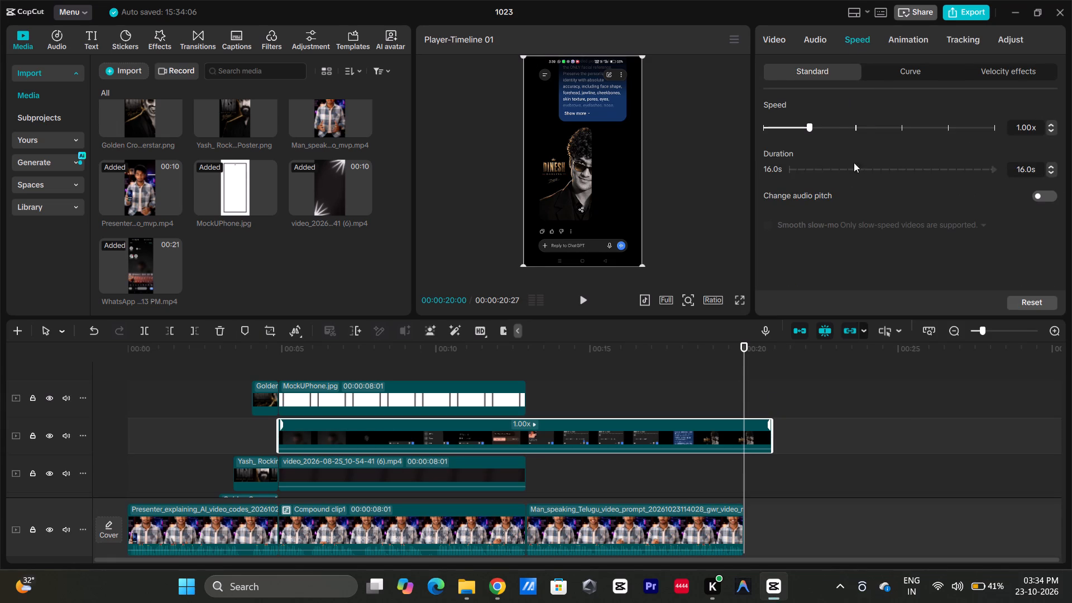
pyautogui.click(856, 129)
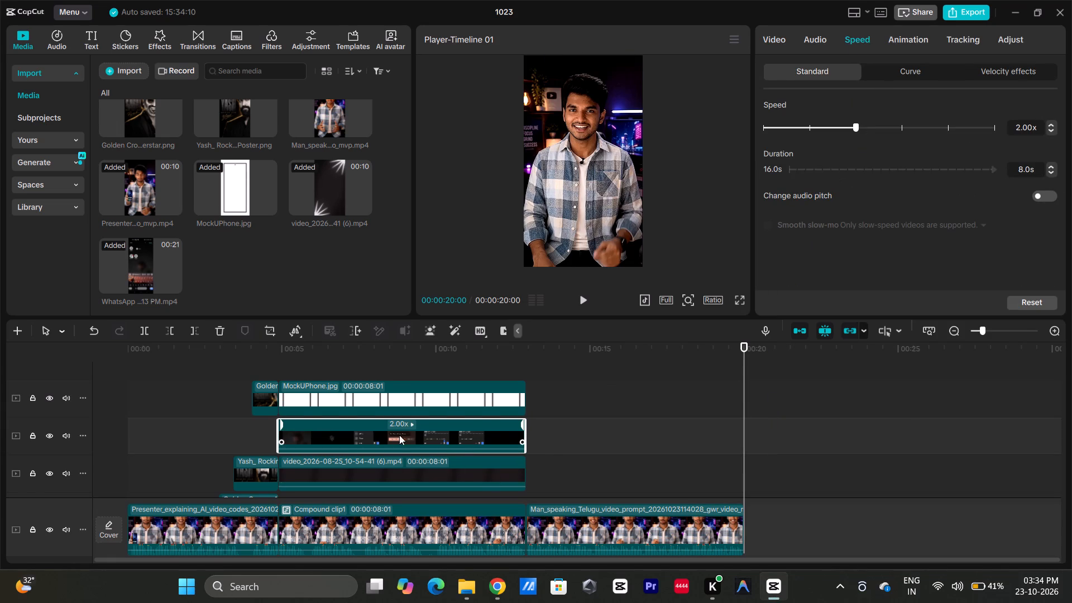
# Adjust the sped-up screen recording compound clip's placement in the preview to fit the phone mockup, at 00:00:05:27.
pyautogui.scroll(2, 388, 436)
pyautogui.click(309, 385)
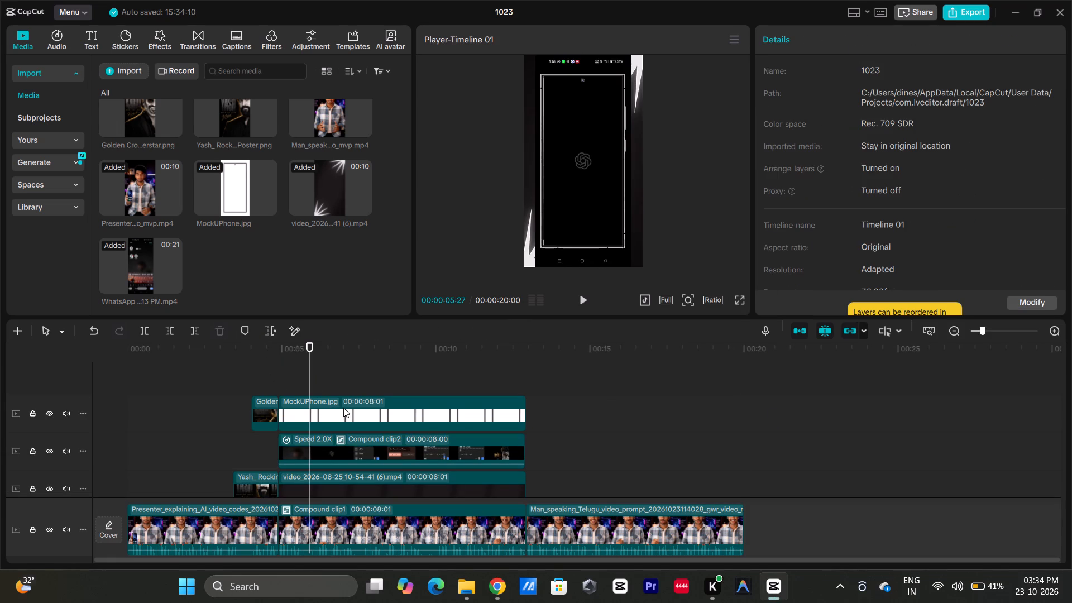
pyautogui.click(376, 448)
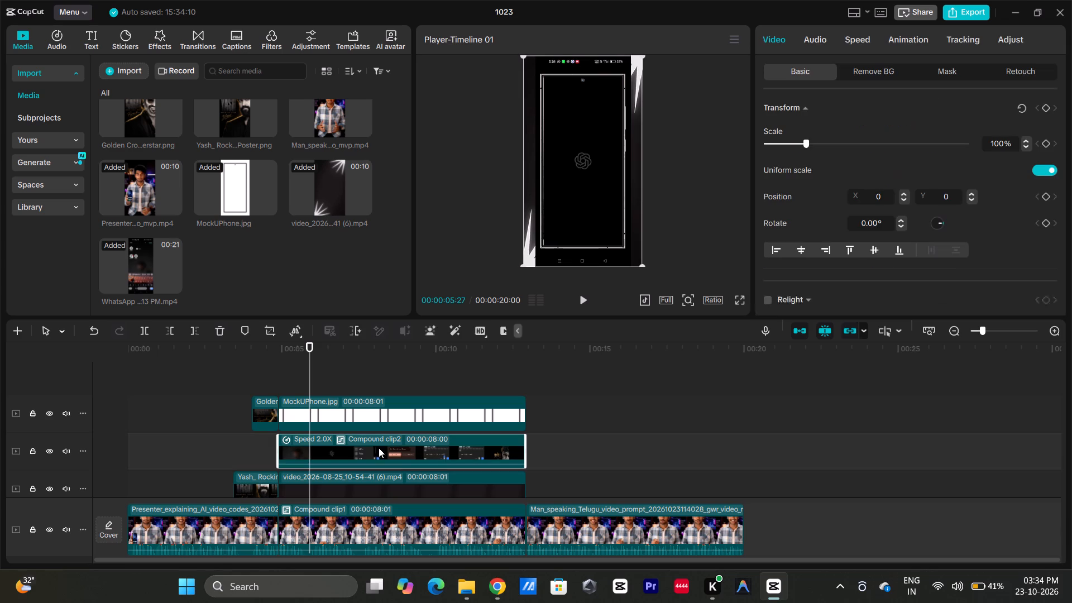
pyautogui.click(635, 265)
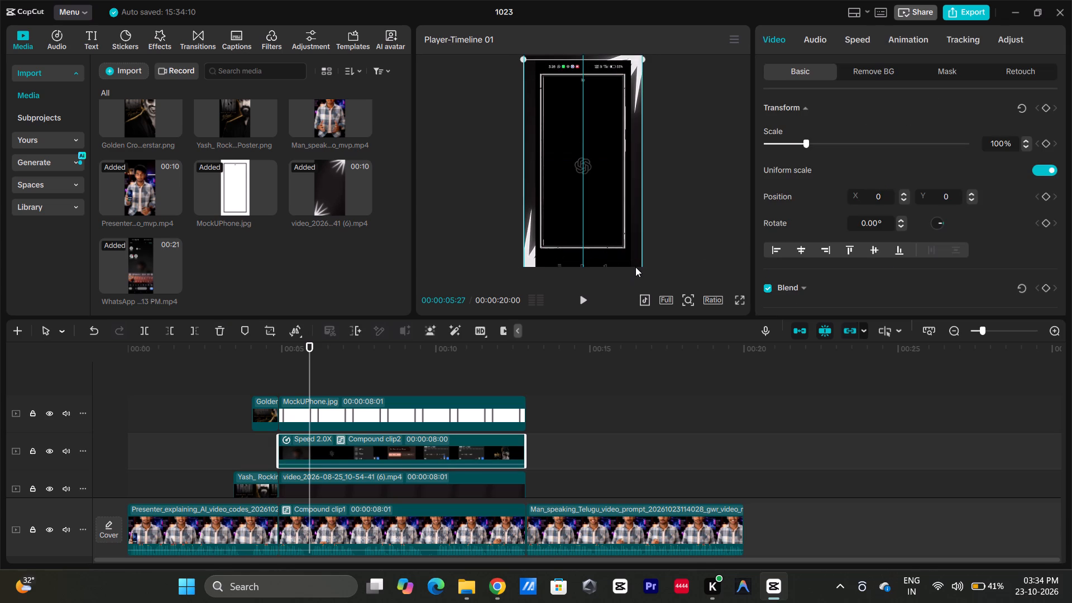
# Scale the phone screen recording (Compound clip2) down to 77% so it sits inside the phone mockup frame.
pyautogui.moveTo(639, 265); pyautogui.dragTo(616, 228)
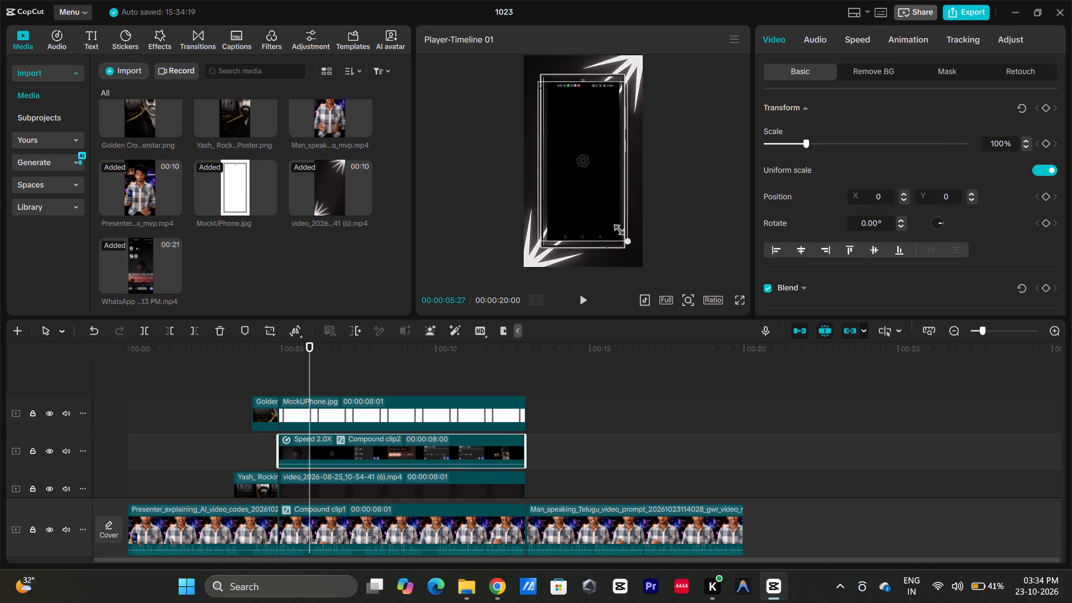
pyautogui.moveTo(616, 228); pyautogui.dragTo(616, 232)
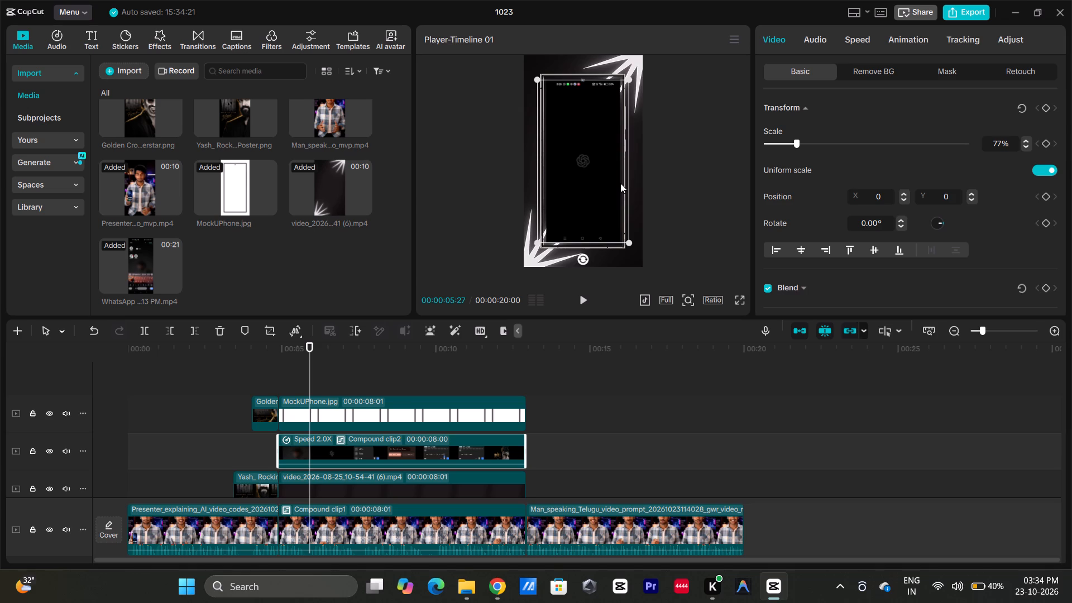
pyautogui.scroll(1, 896, 44)
# Turn off uniform scale for the screen recording and set its scale width to 81%, checking the fit at 00:00:08:20.
pyautogui.click(1053, 171)
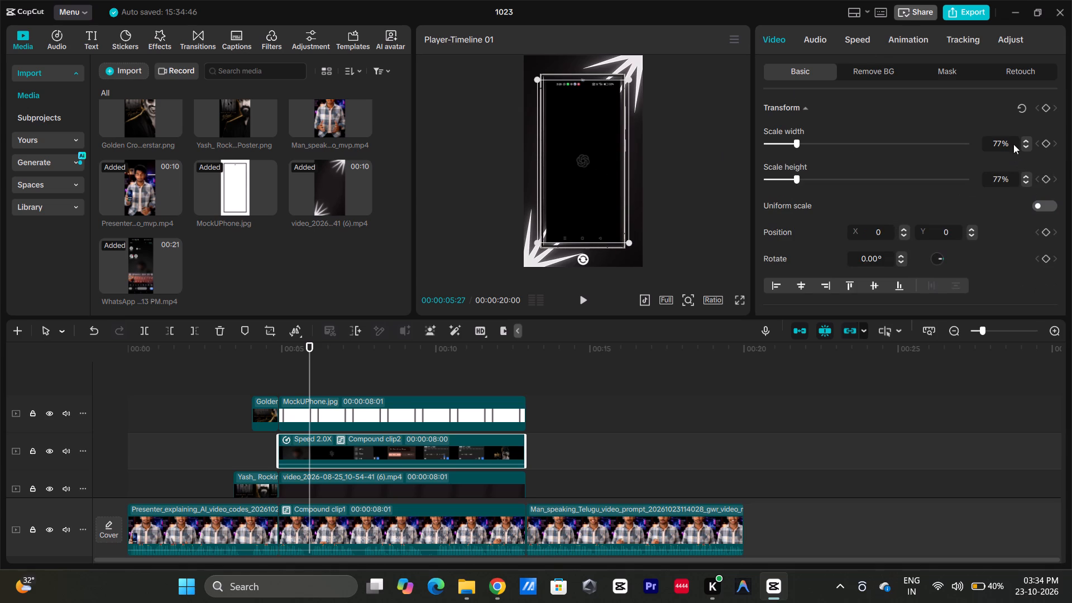
pyautogui.tripleClick(1026, 143)
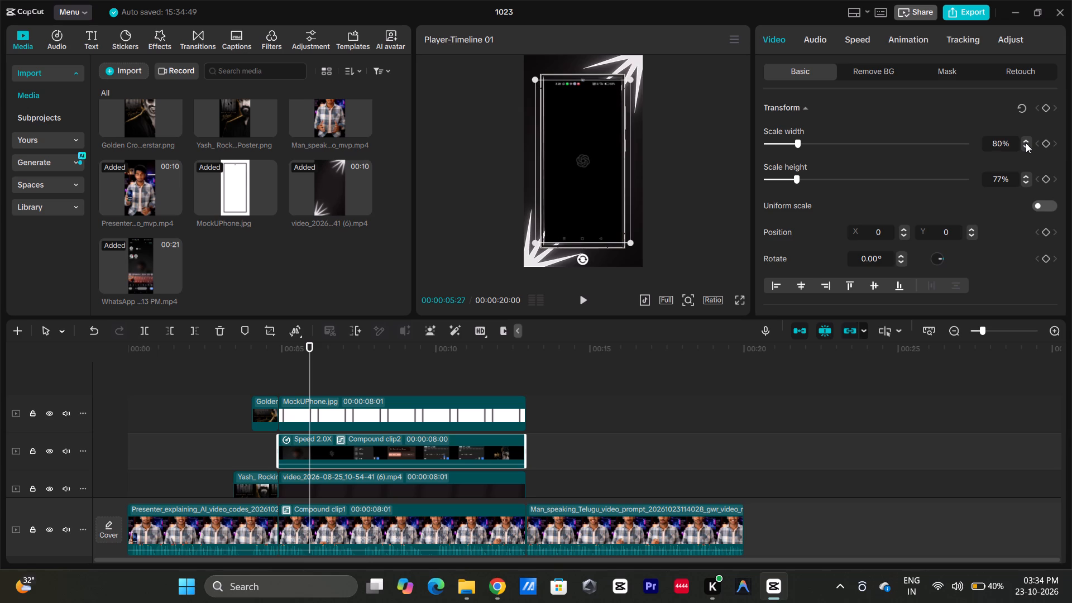
pyautogui.click(1026, 143)
pyautogui.click(435, 372)
pyautogui.moveTo(435, 372); pyautogui.dragTo(435, 372)
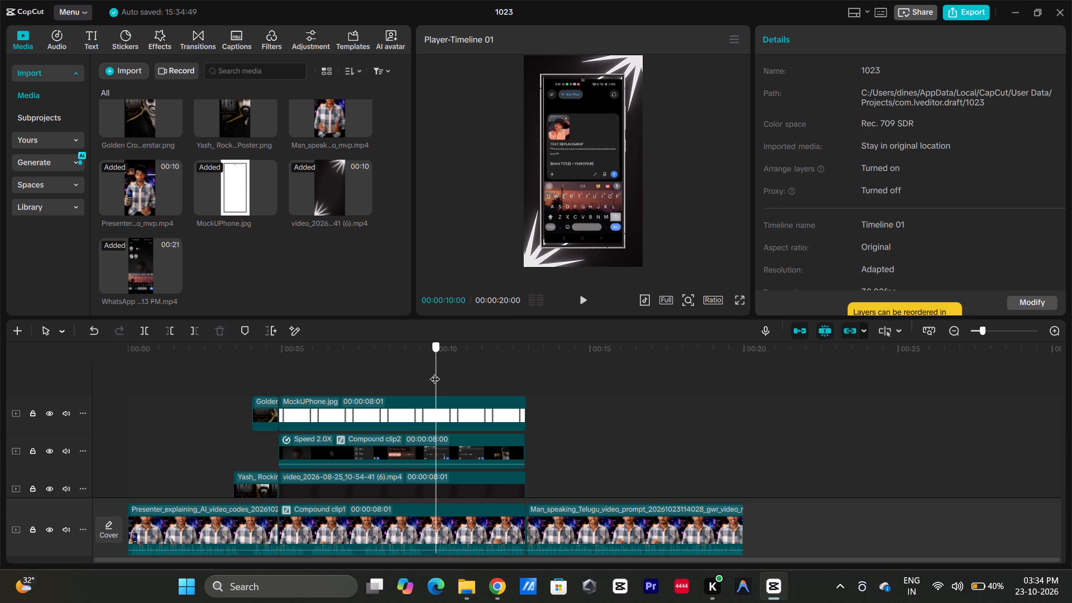
pyautogui.moveTo(435, 372); pyautogui.dragTo(395, 373)
pyautogui.click(401, 437)
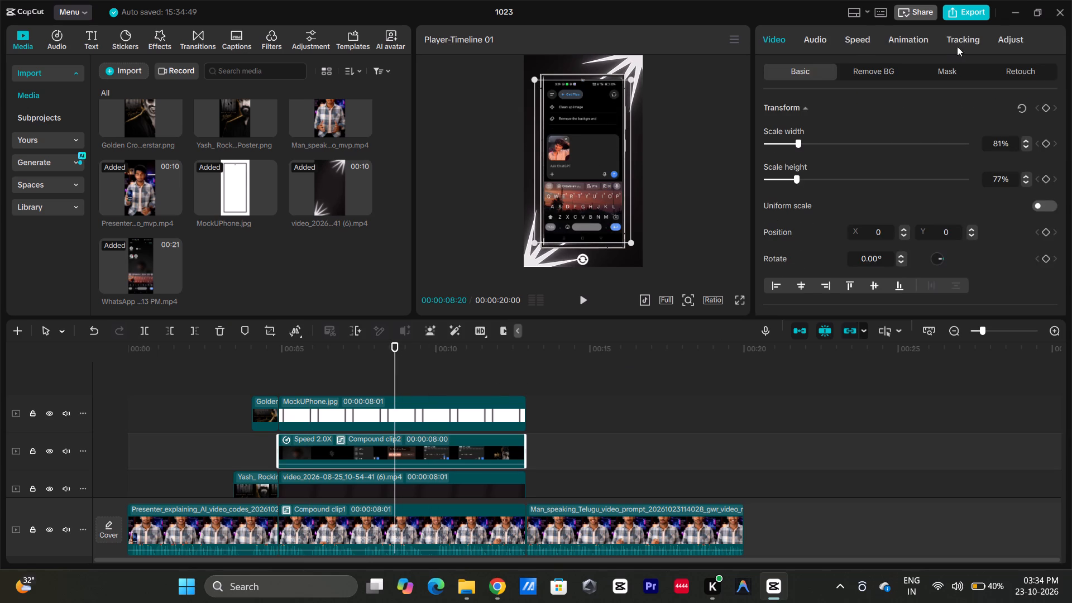
pyautogui.doubleClick(1030, 139)
pyautogui.click(1024, 140)
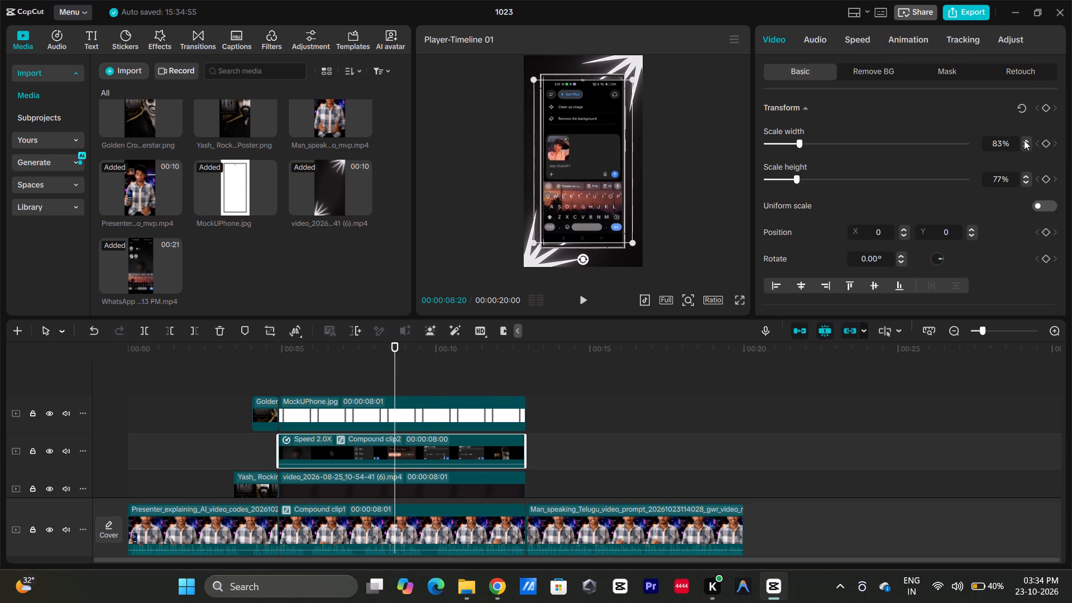
pyautogui.click(1026, 147)
pyautogui.click(1026, 147)
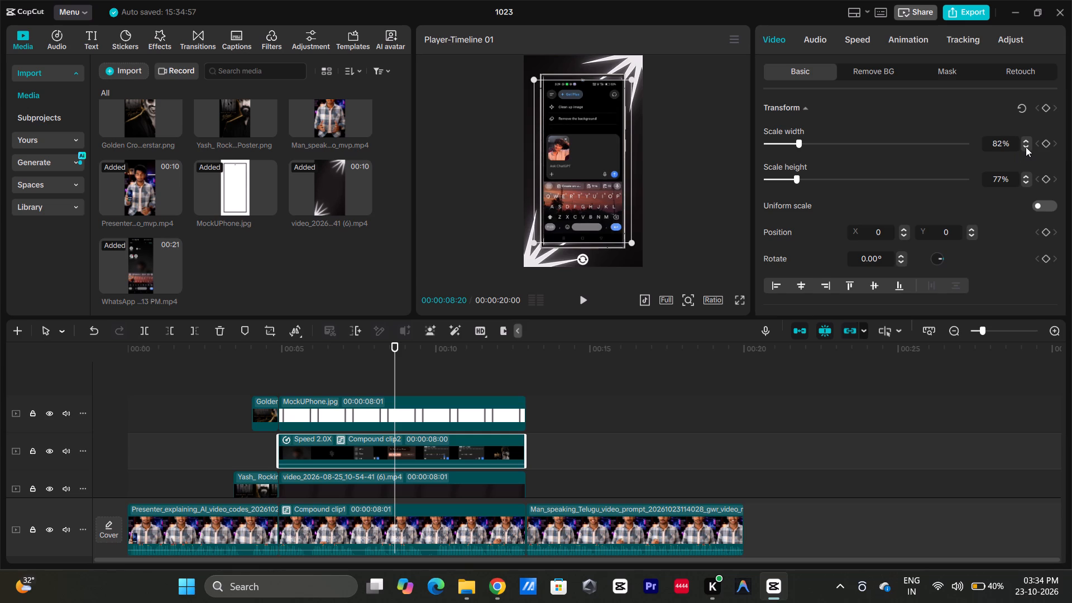
pyautogui.click(1026, 147)
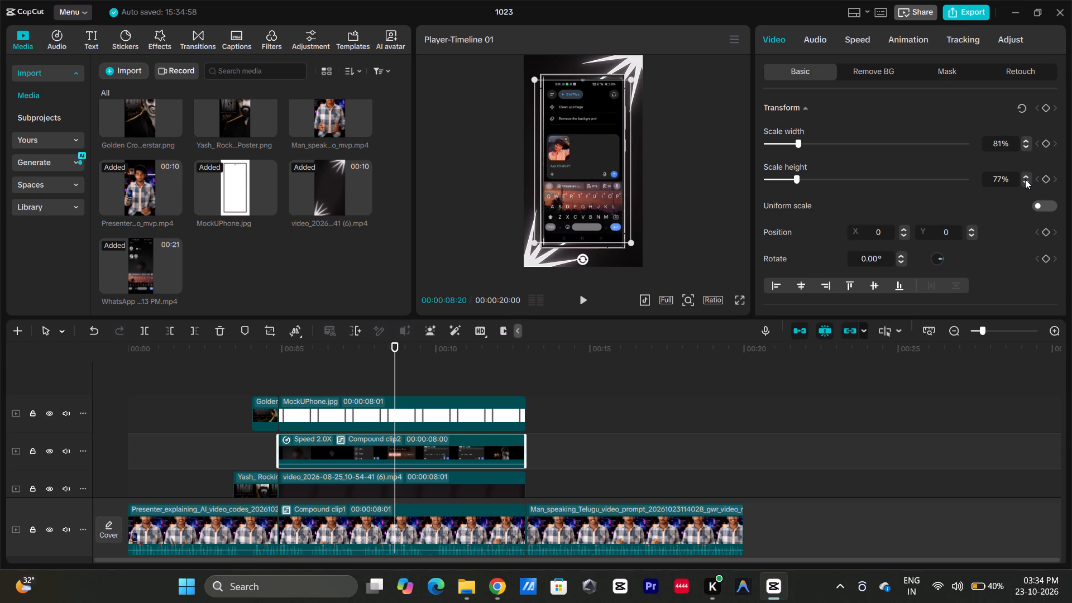
# Set the screen recording's scale height to 81% and its scale width to 83% to fill the mockup screen.
pyautogui.tripleClick(1025, 179)
pyautogui.click(1025, 179)
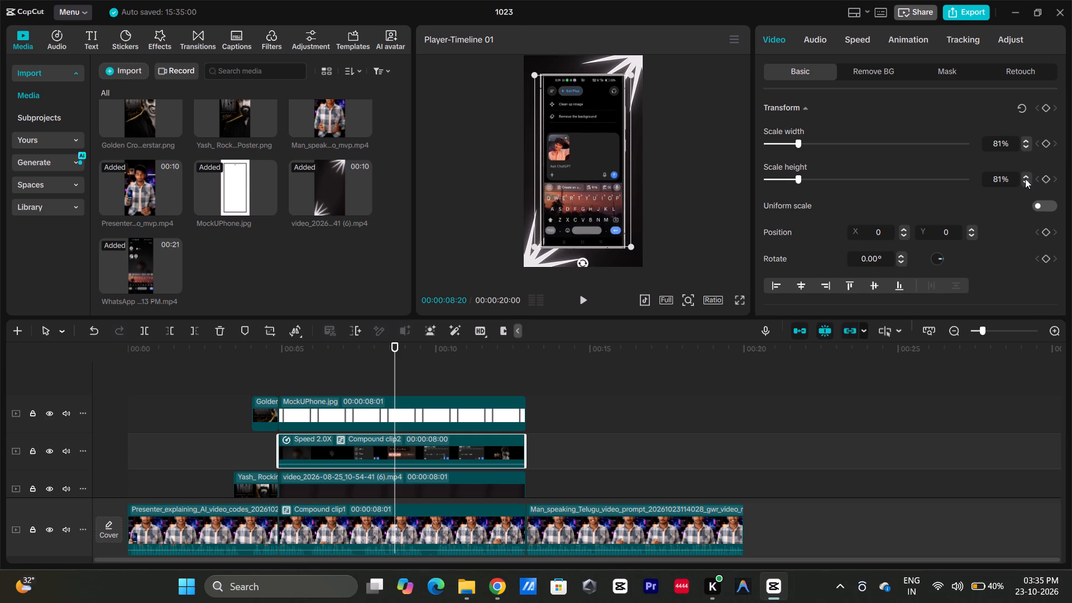
pyautogui.click(1026, 142)
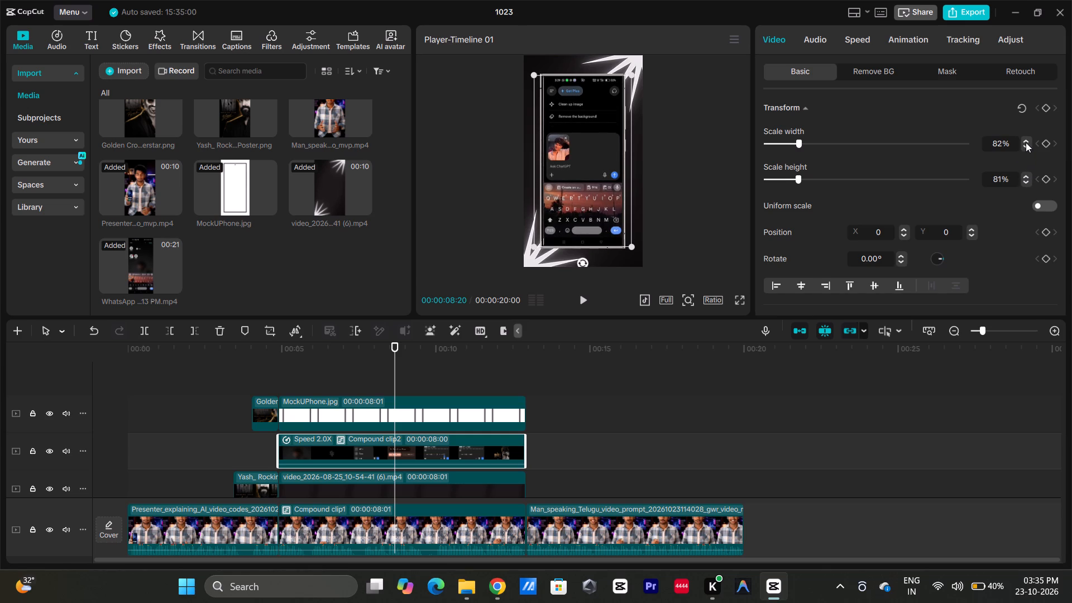
pyautogui.click(1026, 142)
pyautogui.click(1026, 142)
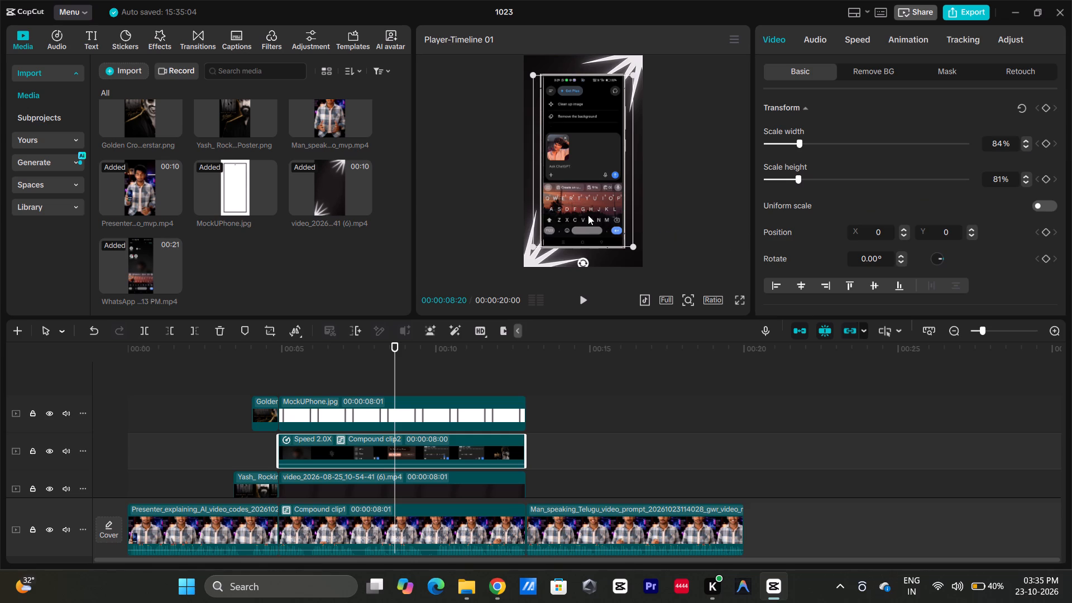
pyautogui.click(588, 215)
pyautogui.click(1024, 147)
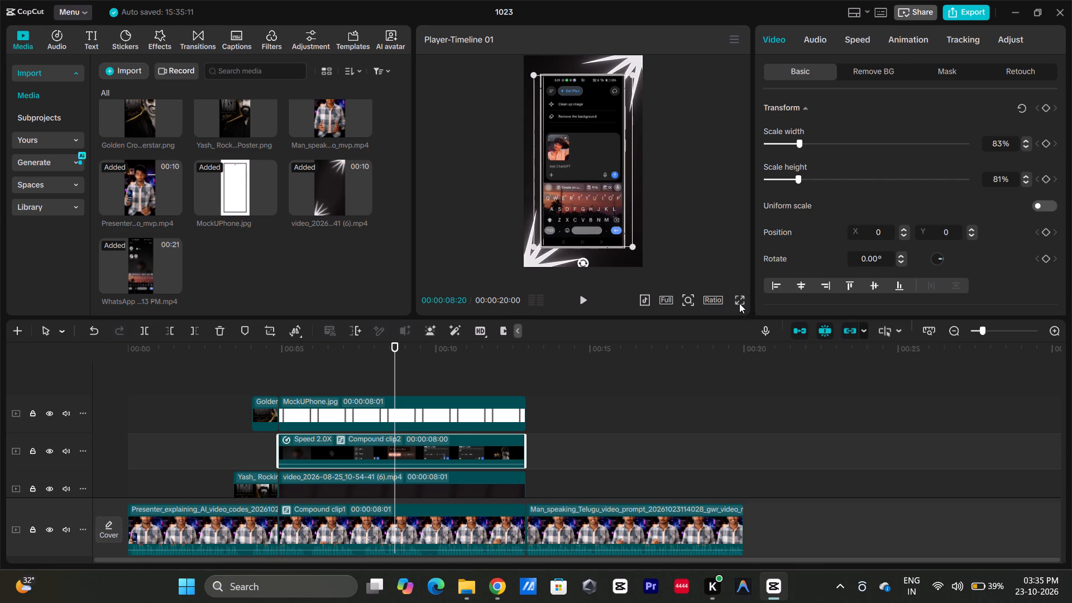
# Play the phone mockup section full screen from 00:00:08:20 to check how the recording fits the frame.
pyautogui.click(739, 303)
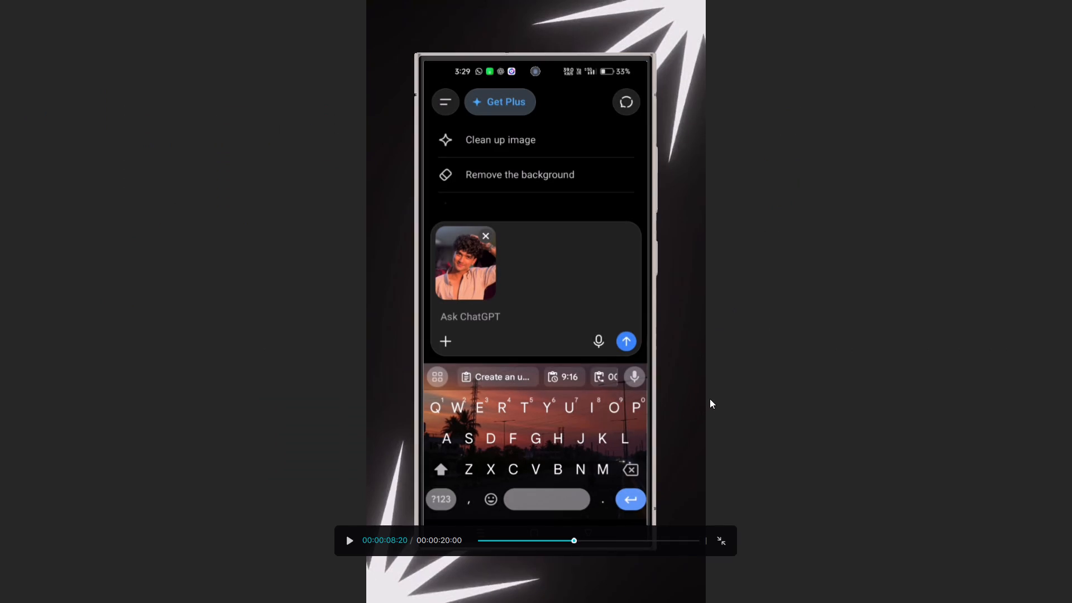
pyautogui.press('space')
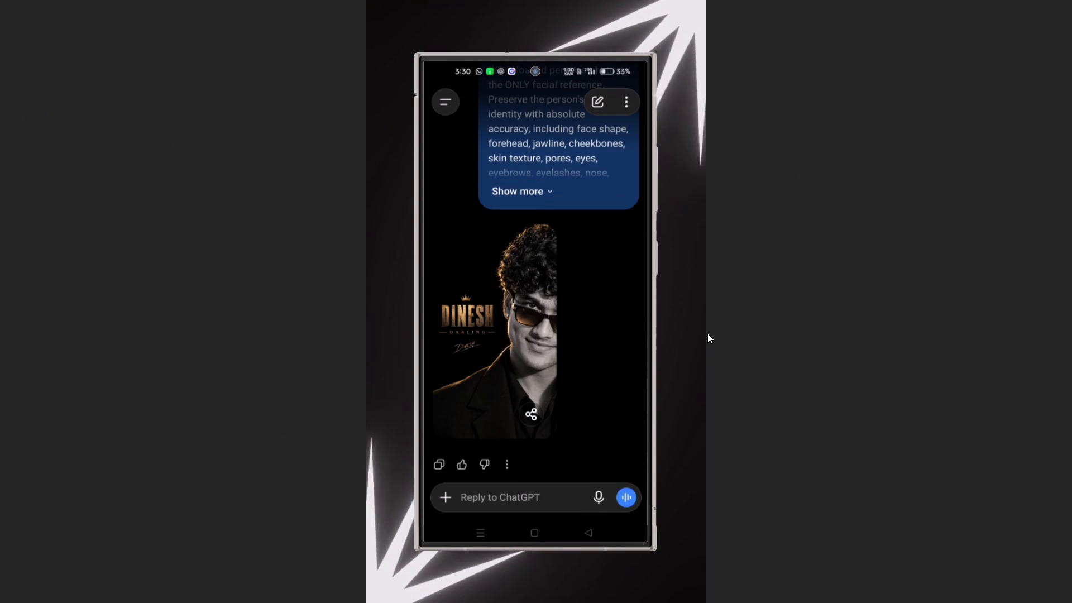
pyautogui.press('space')
pyautogui.press('Escape')
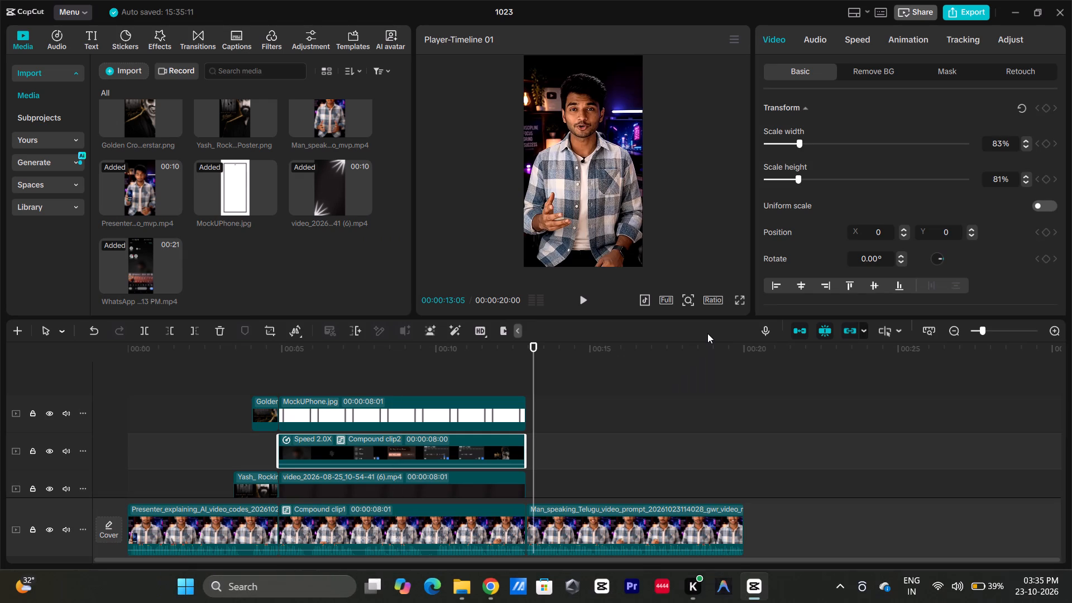
# Move the background video video_2026-08-25_10-54-41 (6).mp4 down to the main track, directly after the first presenter clip.
pyautogui.scroll(2, 588, 368)
pyautogui.scroll(-4, 537, 418)
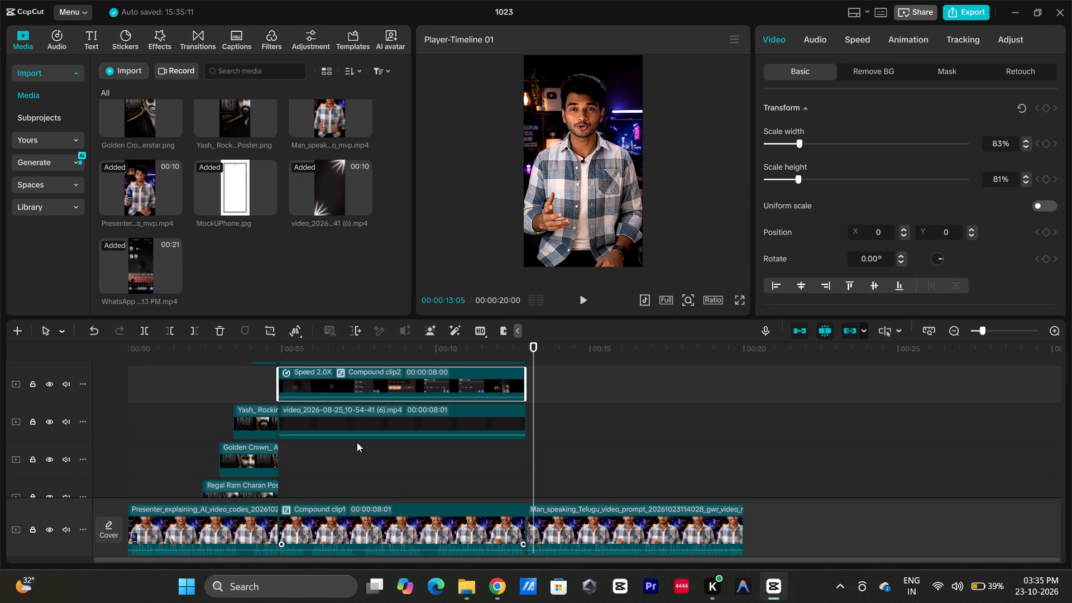
pyautogui.moveTo(356, 420); pyautogui.dragTo(358, 526)
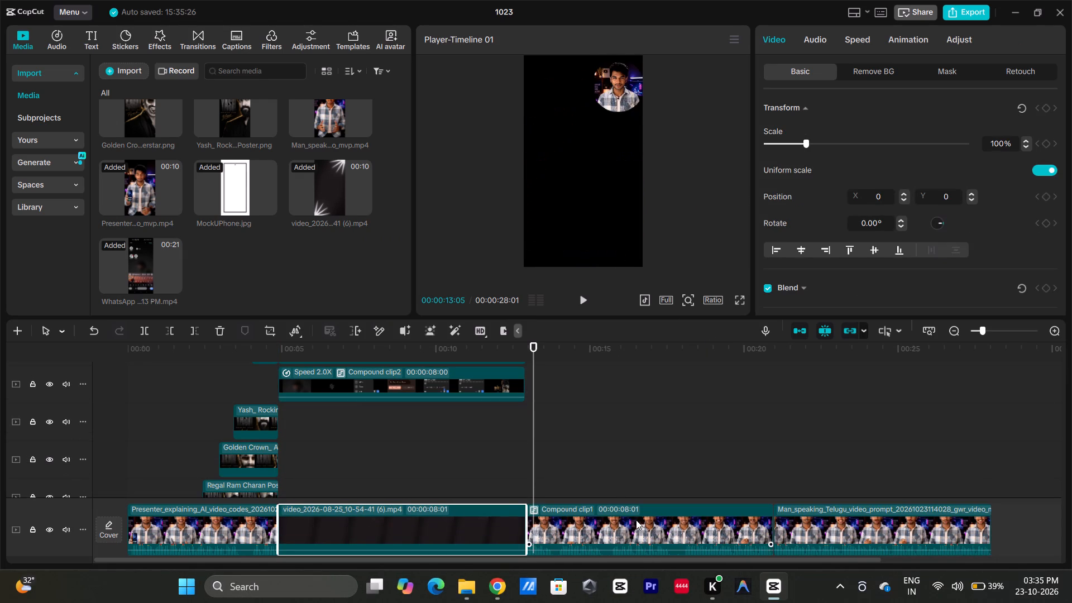
# Move the circular presenter inset (Compound clip1) to a track above MockUPhone.jpg, aligned with the mockup's start.
pyautogui.moveTo(635, 520); pyautogui.dragTo(381, 333)
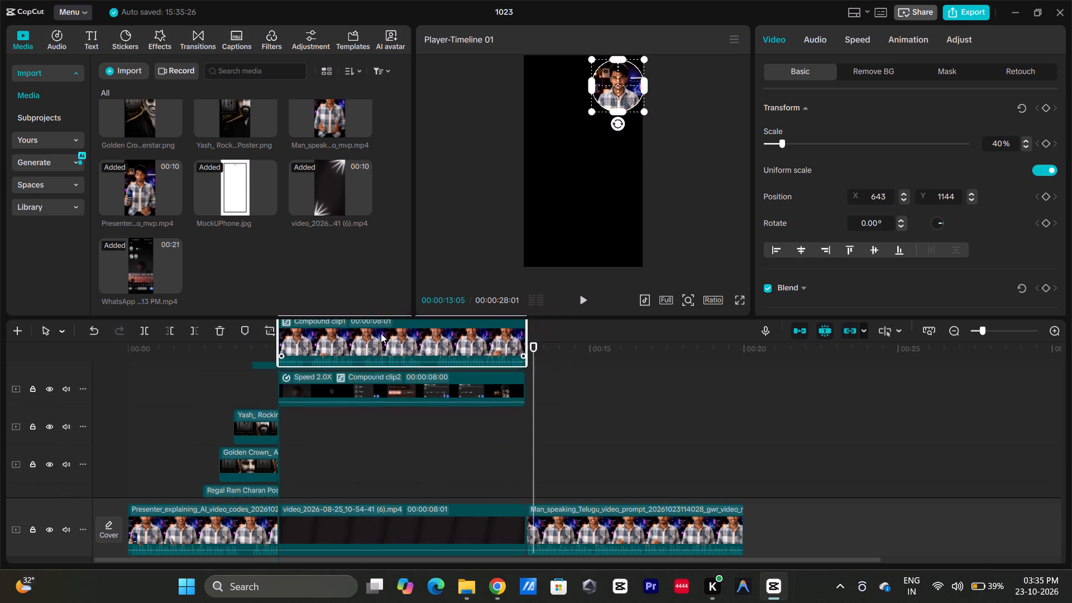
pyautogui.moveTo(381, 333); pyautogui.dragTo(390, 371)
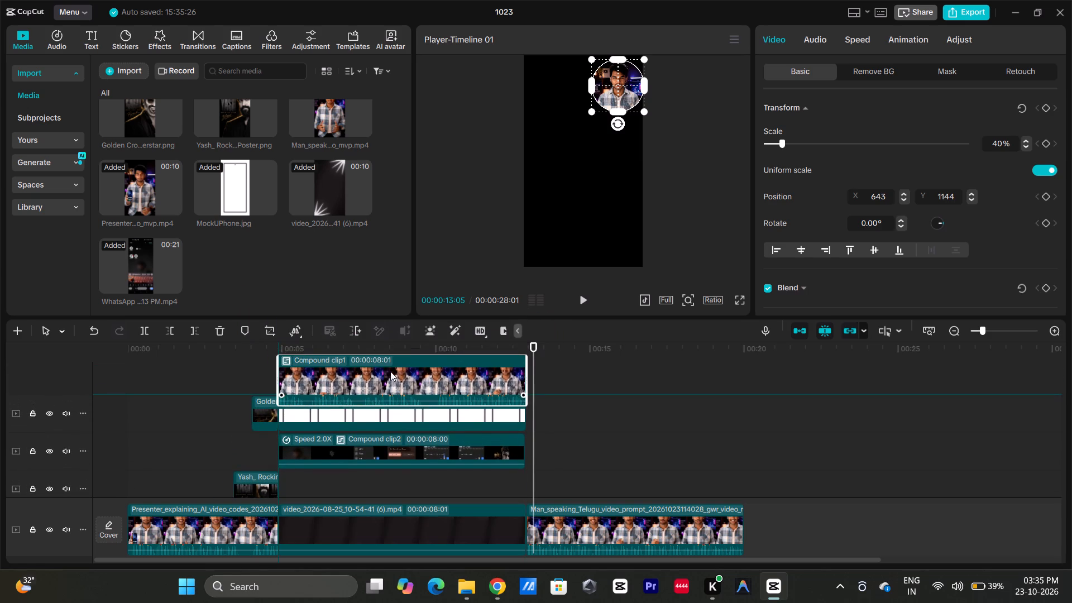
pyautogui.moveTo(390, 371); pyautogui.dragTo(391, 365)
pyautogui.moveTo(371, 419); pyautogui.dragTo(358, 415)
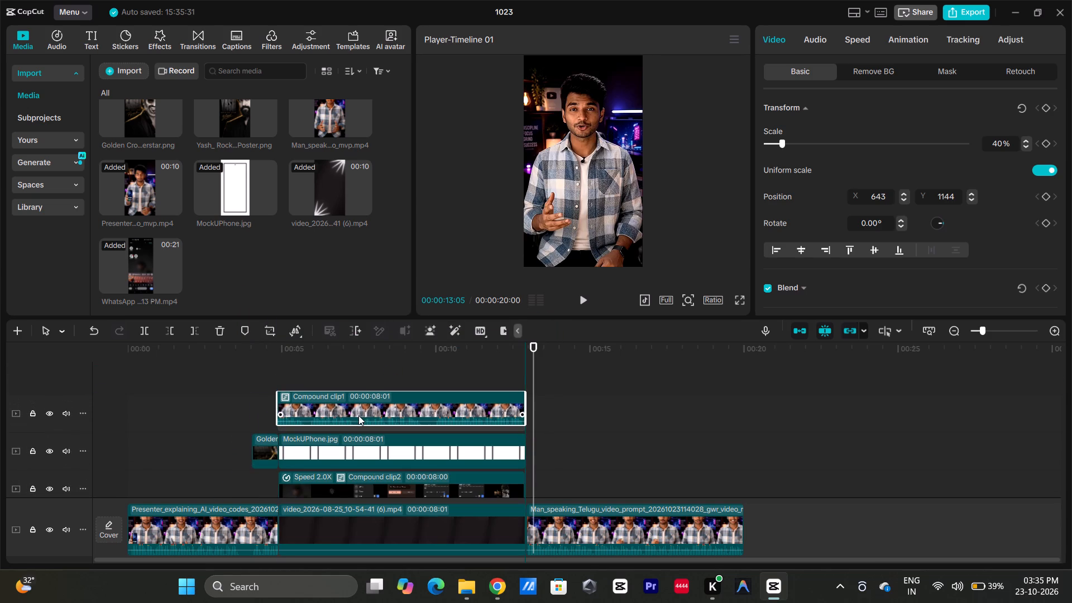
pyautogui.moveTo(358, 415); pyautogui.dragTo(363, 417)
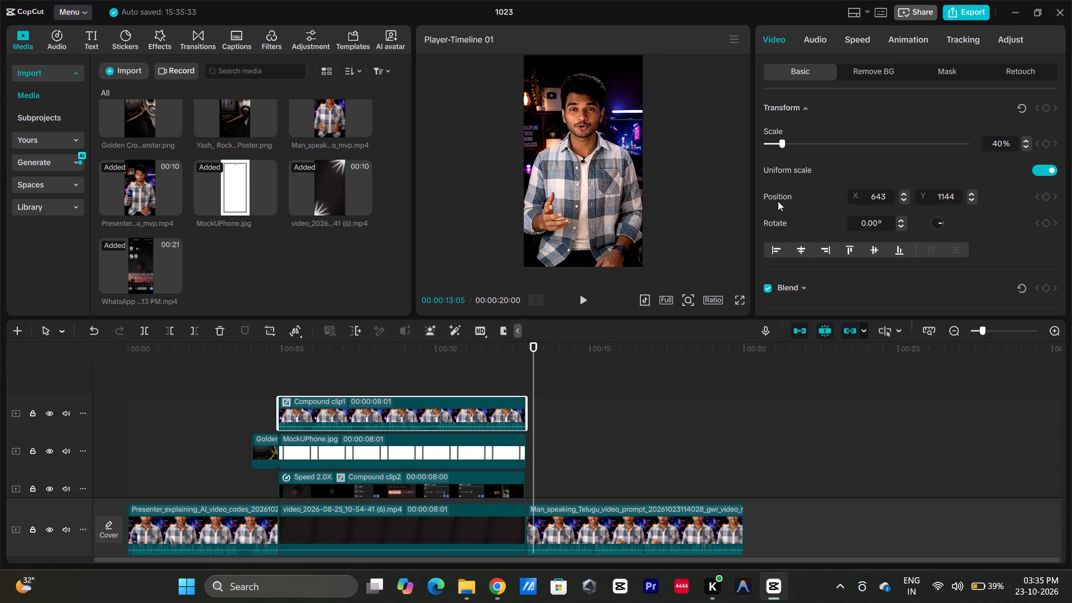
# Check the presenter inset over the phone mockup at 00:00:08:18 and return the playhead to the timeline start.
pyautogui.click(393, 376)
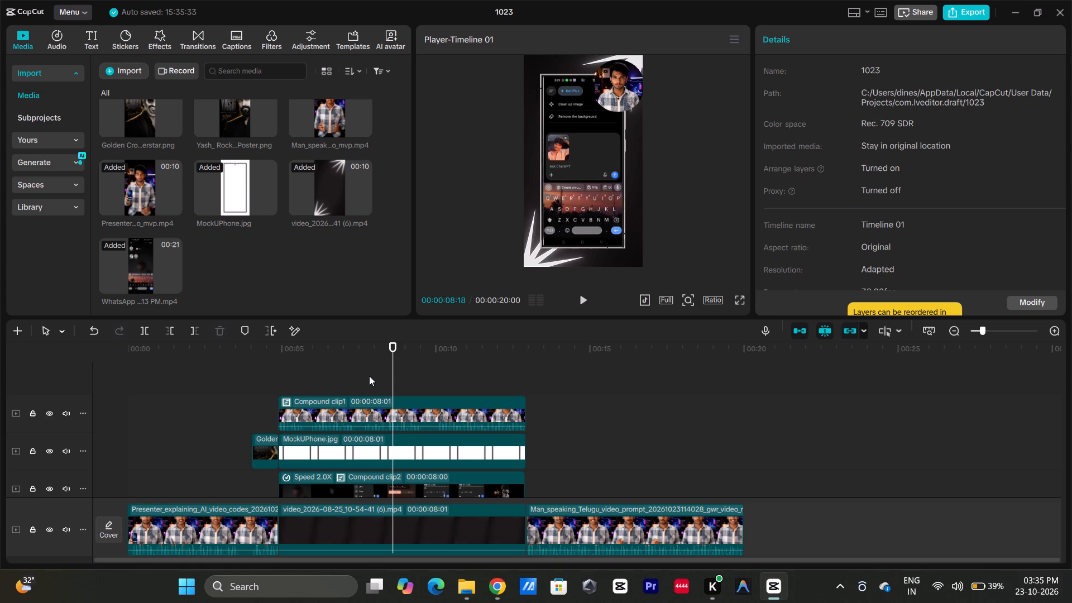
pyautogui.moveTo(394, 366); pyautogui.dragTo(86, 403)
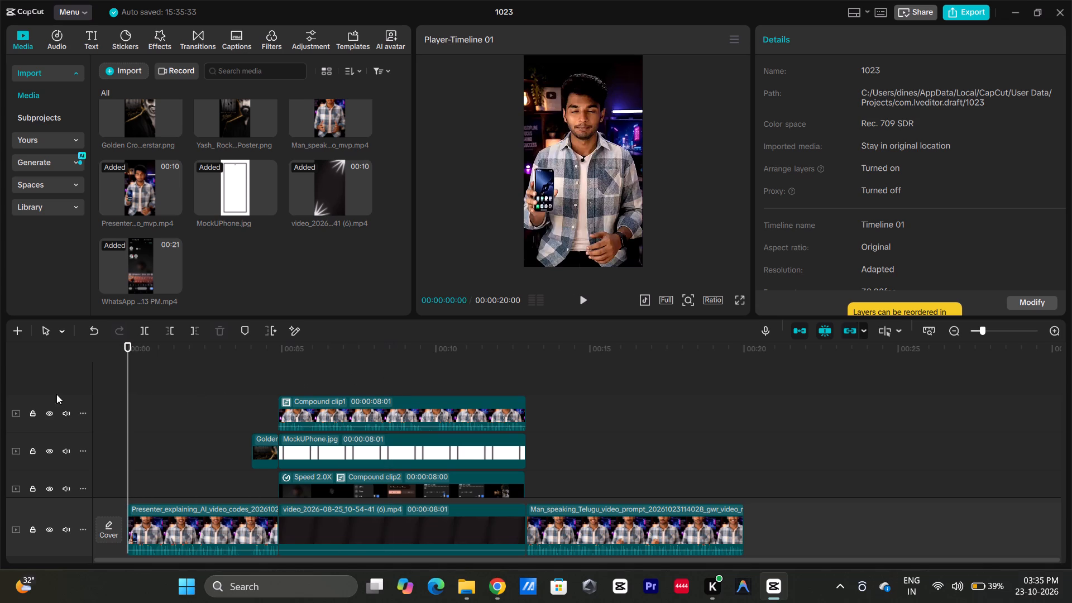
# Preview the _MLT15.mov and _MLT16.mov clips in the media library.
pyautogui.scroll(5, 178, 301)
pyautogui.click(119, 131)
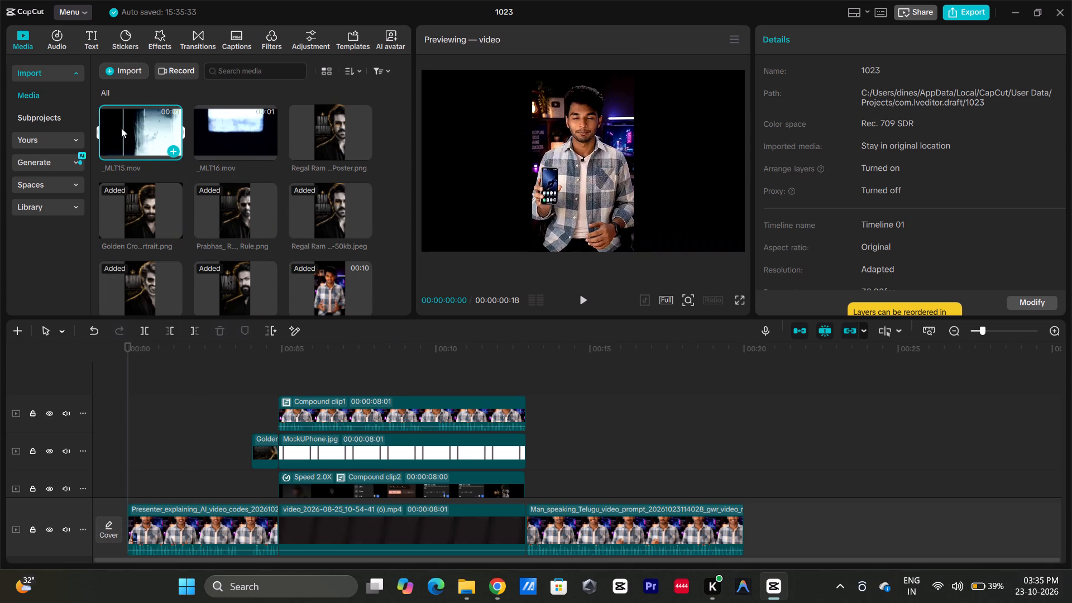
pyautogui.scroll(-8, 197, 333)
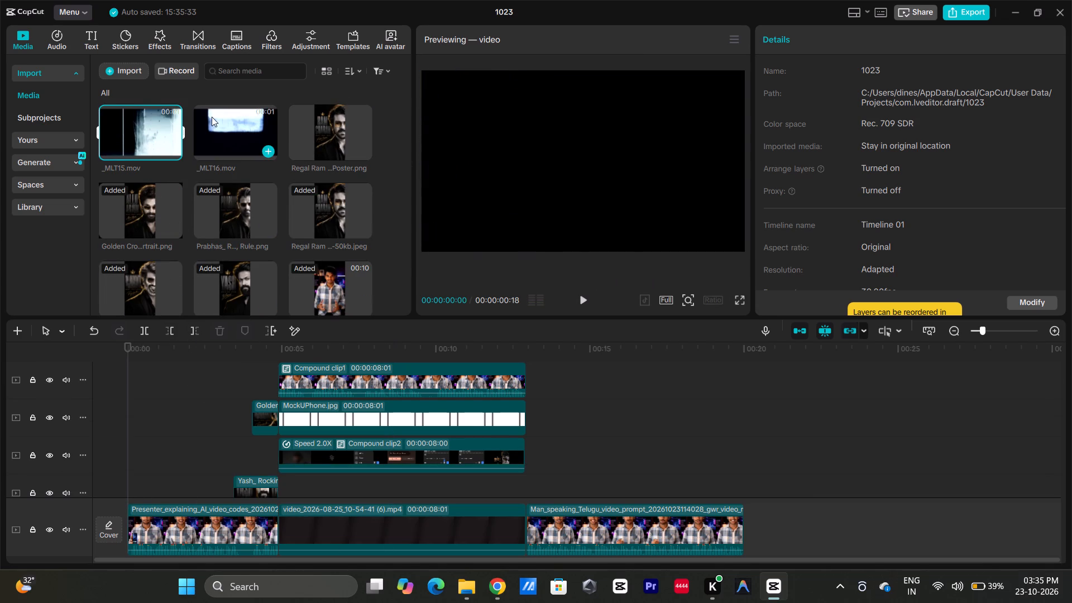
pyautogui.click(212, 117)
pyautogui.scroll(-4, 224, 260)
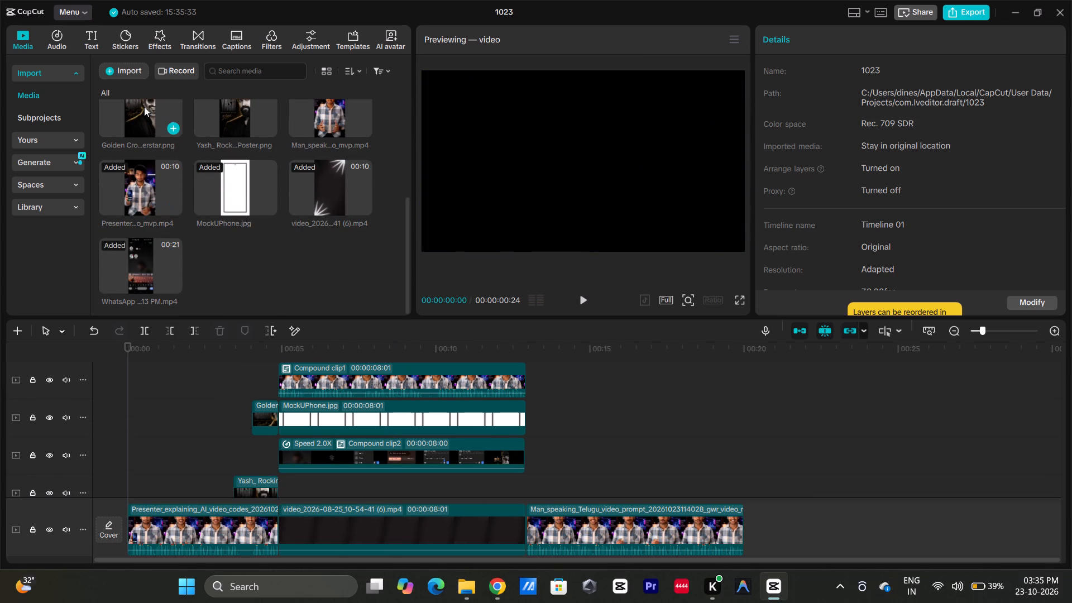
# Import the _MLT14 and _MLT15 MOV files from the drive-download-20260727T100541Z-1-001 folder in Downloads.
pyautogui.click(127, 77)
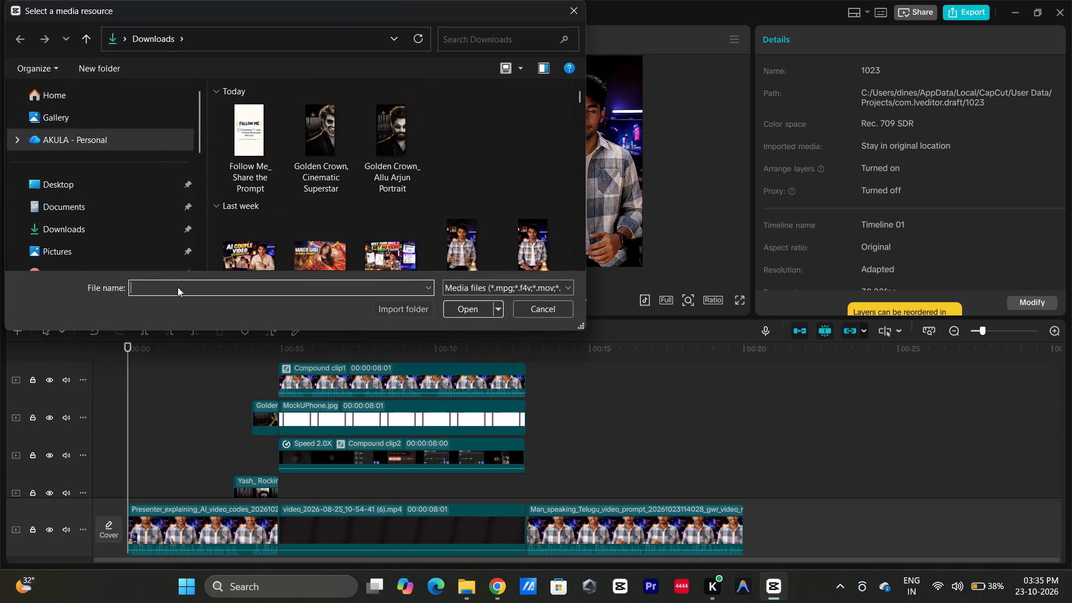
pyautogui.write('dr')
pyautogui.press('i')
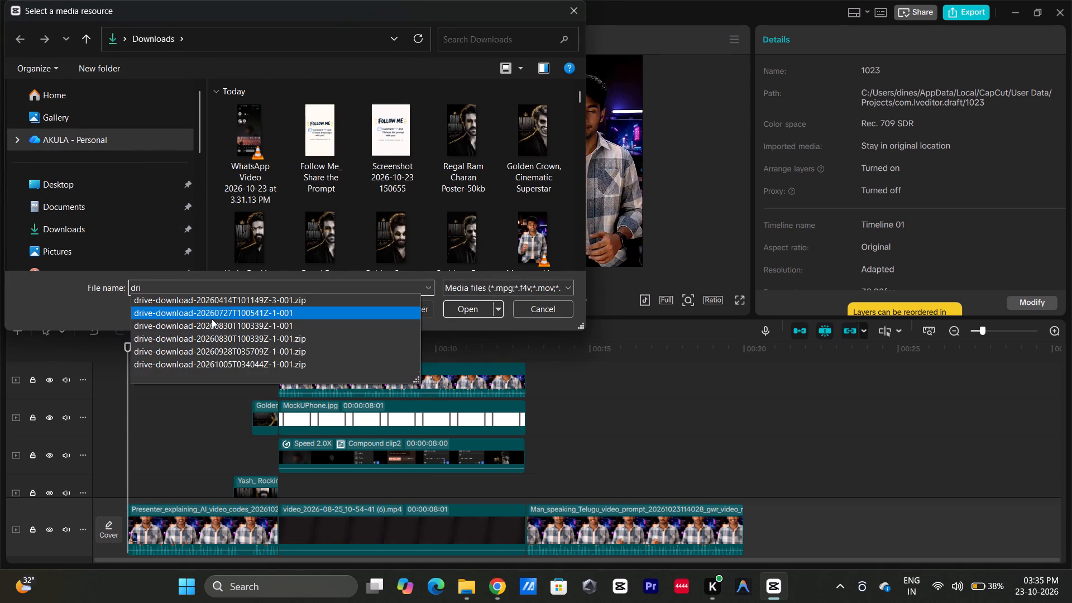
pyautogui.click(212, 319)
pyautogui.press('Return')
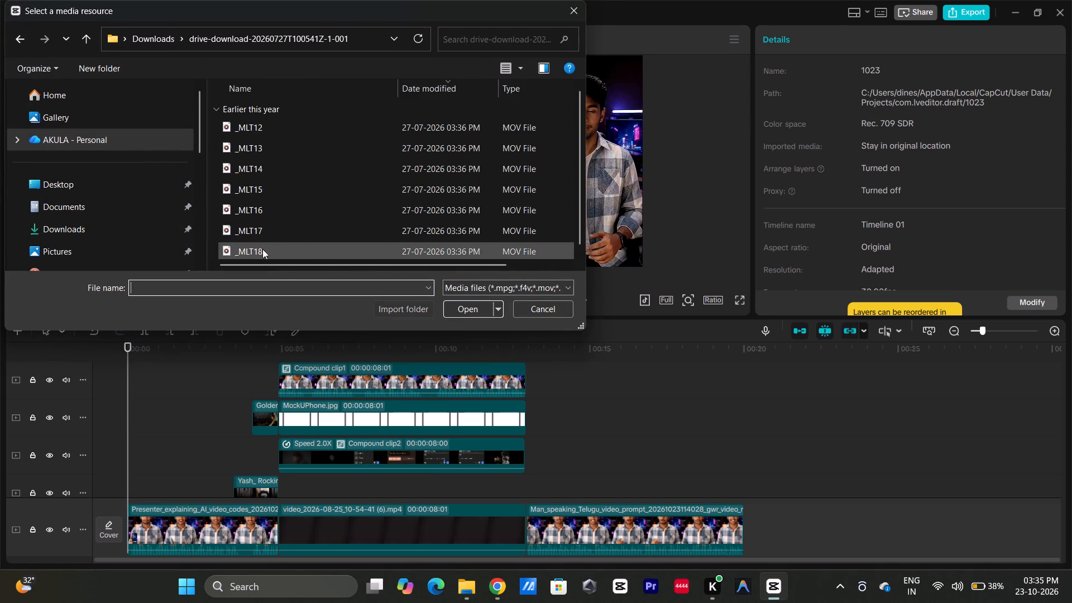
pyautogui.moveTo(214, 193); pyautogui.dragTo(226, 176)
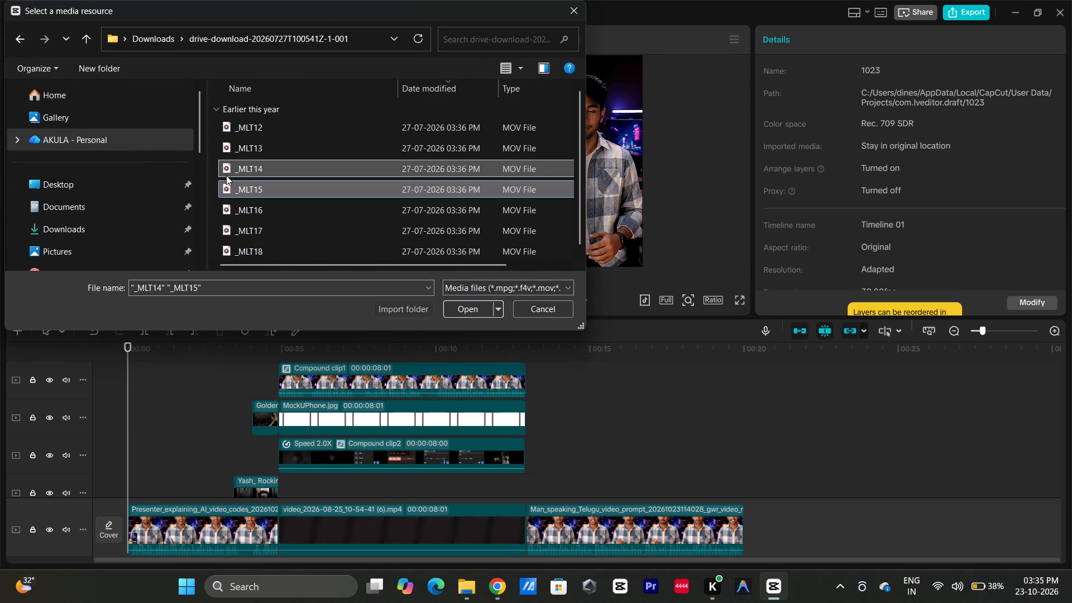
pyautogui.press('Return')
# Preview the imported _MLT14.mov clip in the media library.
pyautogui.scroll(3, 218, 177)
pyautogui.scroll(-7, 223, 151)
pyautogui.click(213, 280)
pyautogui.moveTo(224, 266); pyautogui.dragTo(224, 273)
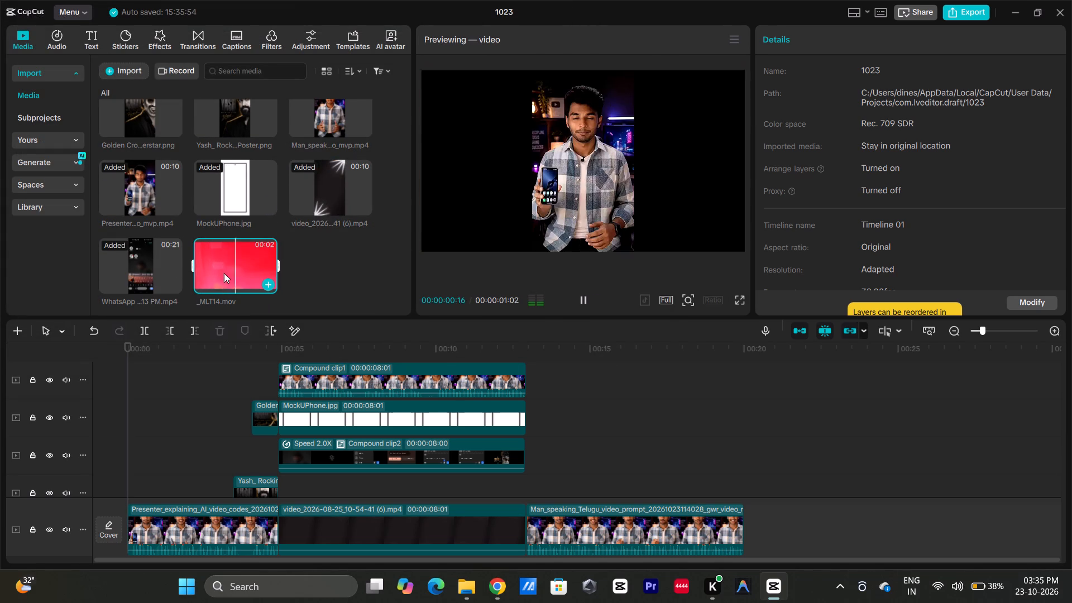
# Place _MLT14.mov on the Regal Ram Charan poster's track, directly before that poster.
pyautogui.moveTo(224, 273); pyautogui.dragTo(194, 396)
pyautogui.scroll(-5, 193, 396)
pyautogui.scroll(4, 198, 401)
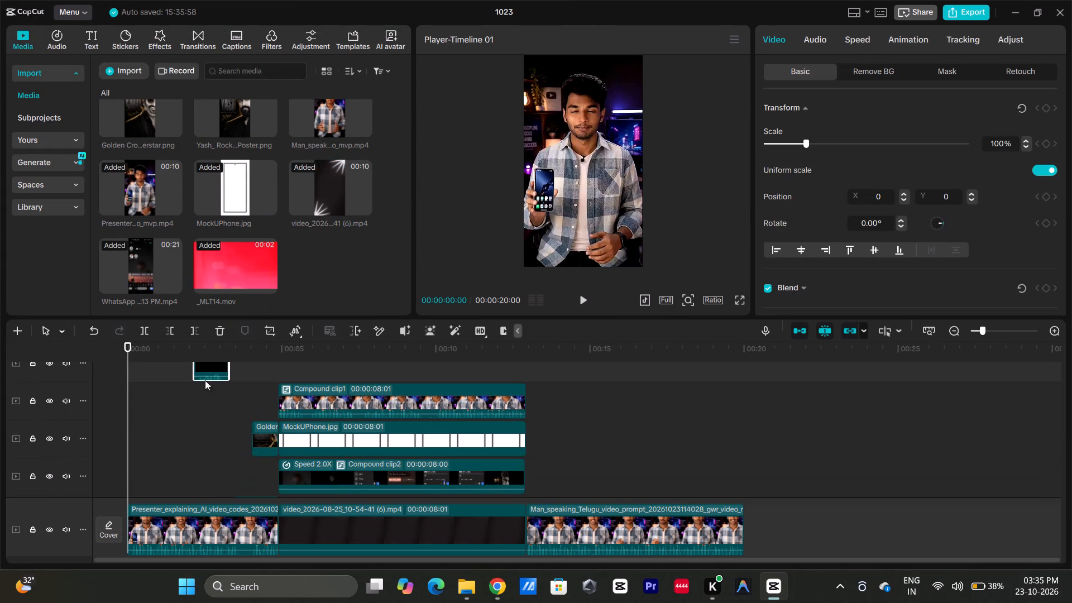
pyautogui.moveTo(209, 367); pyautogui.dragTo(194, 467)
pyautogui.scroll(-5, 195, 460)
pyautogui.scroll(1, 198, 443)
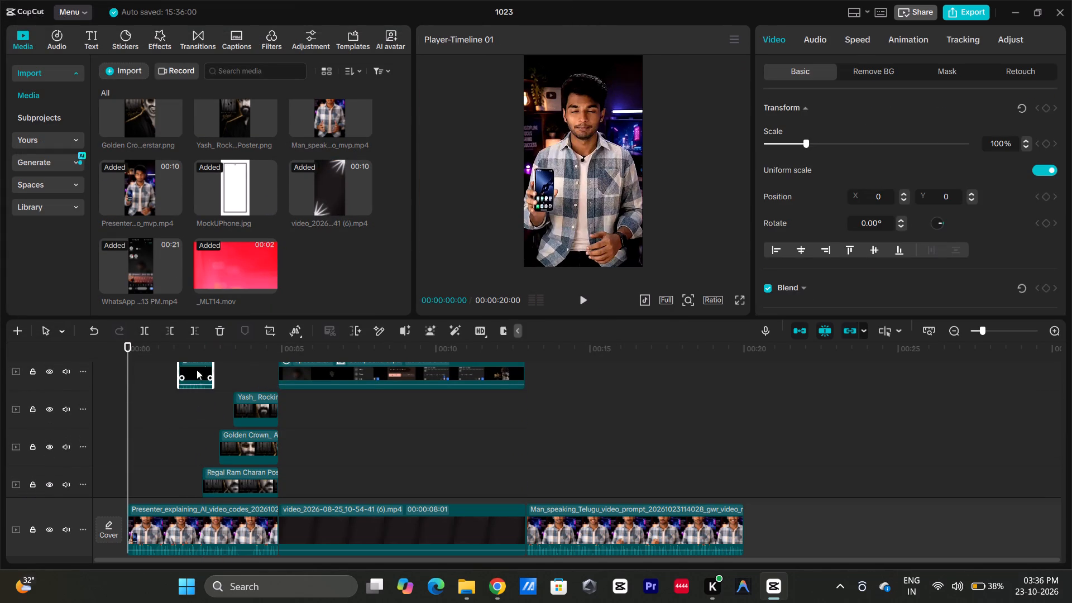
pyautogui.moveTo(194, 367); pyautogui.dragTo(174, 461)
pyautogui.scroll(-3, 176, 460)
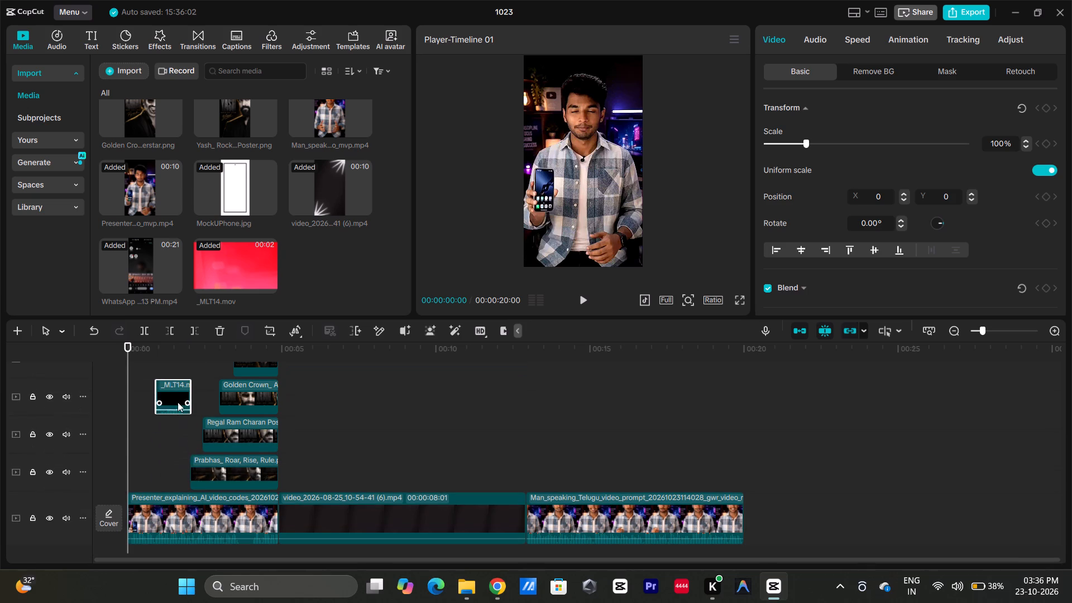
pyautogui.moveTo(176, 389); pyautogui.dragTo(186, 427)
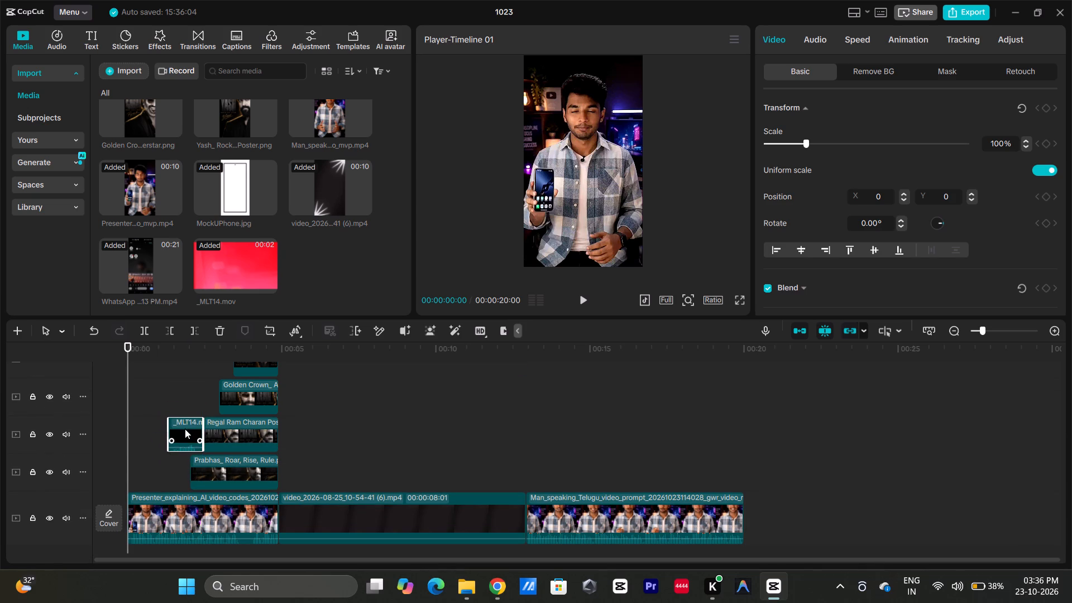
# Set the _MLT14.mov overlay's scale to 177% and its rotation to 90°.
pyautogui.click(1005, 142)
pyautogui.press('BackSpace')
pyautogui.press('BackSpace')
pyautogui.press('BackSpace')
pyautogui.write('177')
pyautogui.press('Return')
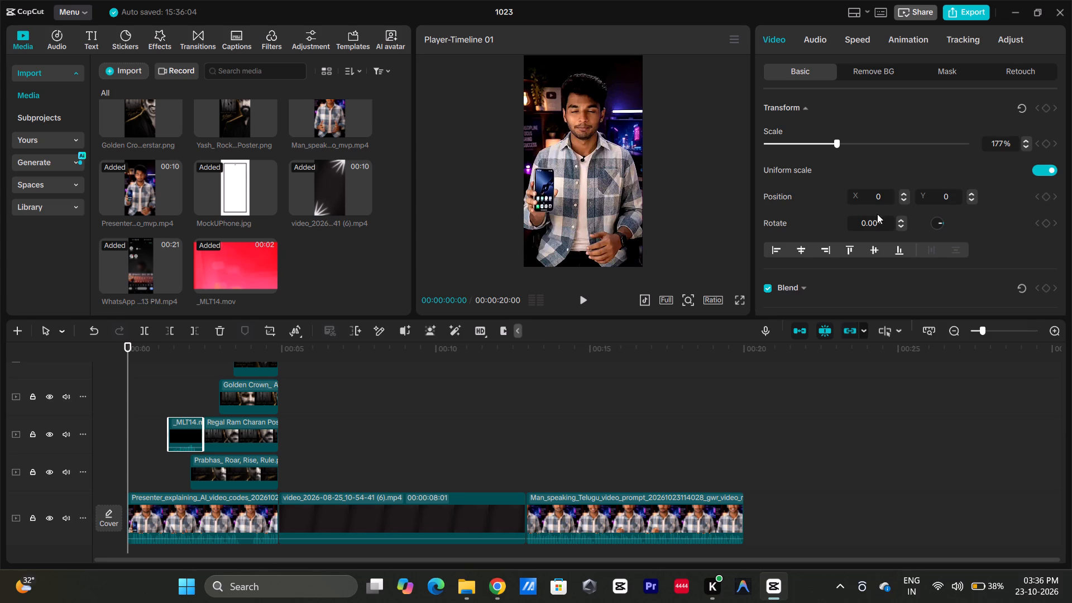
pyautogui.click(859, 224)
pyautogui.press('9')
pyautogui.press('Return')
# Set the _MLT14.mov overlay's blend mode to Screen and play back the transition into the posters.
pyautogui.scroll(-2, 859, 220)
pyautogui.click(805, 210)
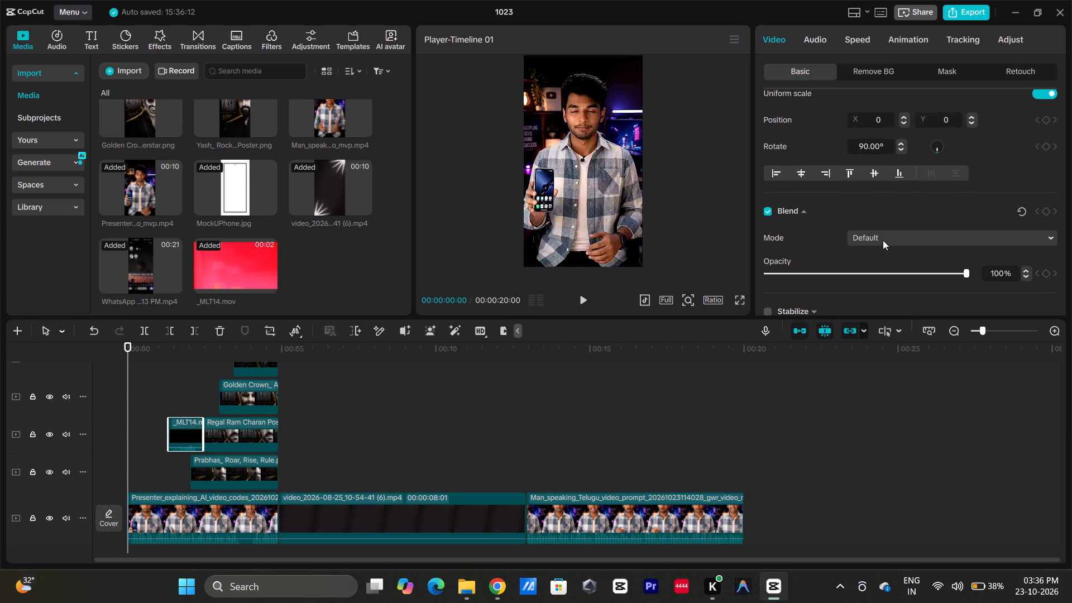
pyautogui.click(982, 242)
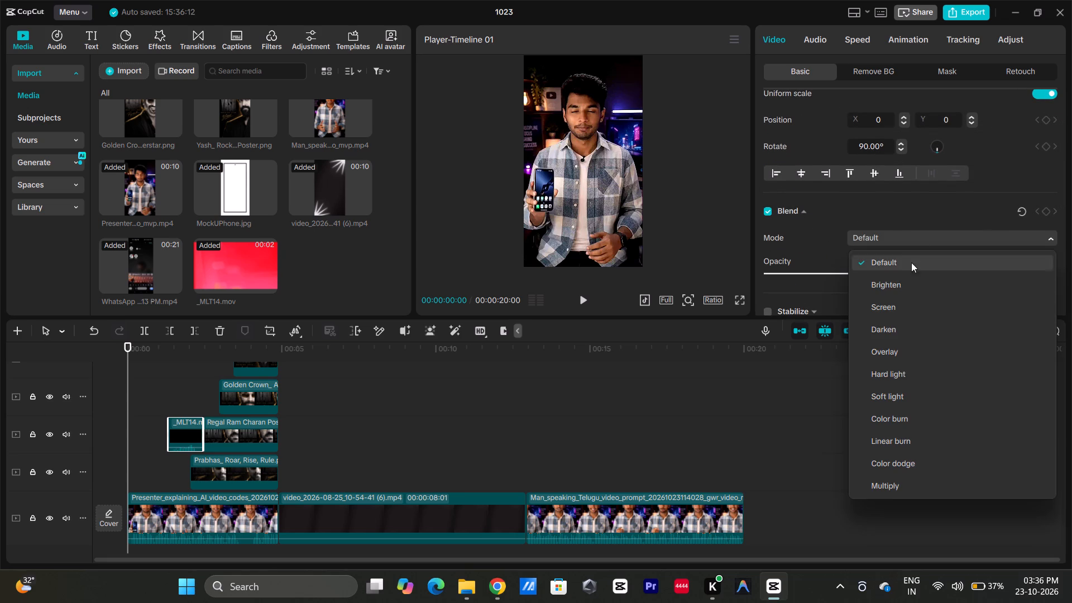
pyautogui.click(897, 309)
pyautogui.click(134, 487)
pyautogui.press('space')
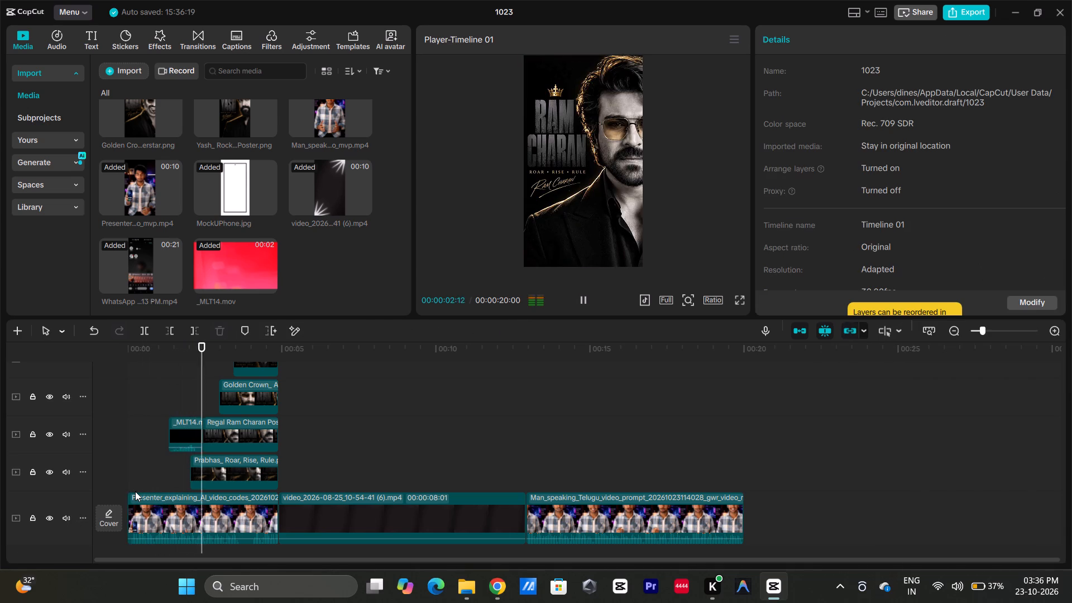
pyautogui.press('space')
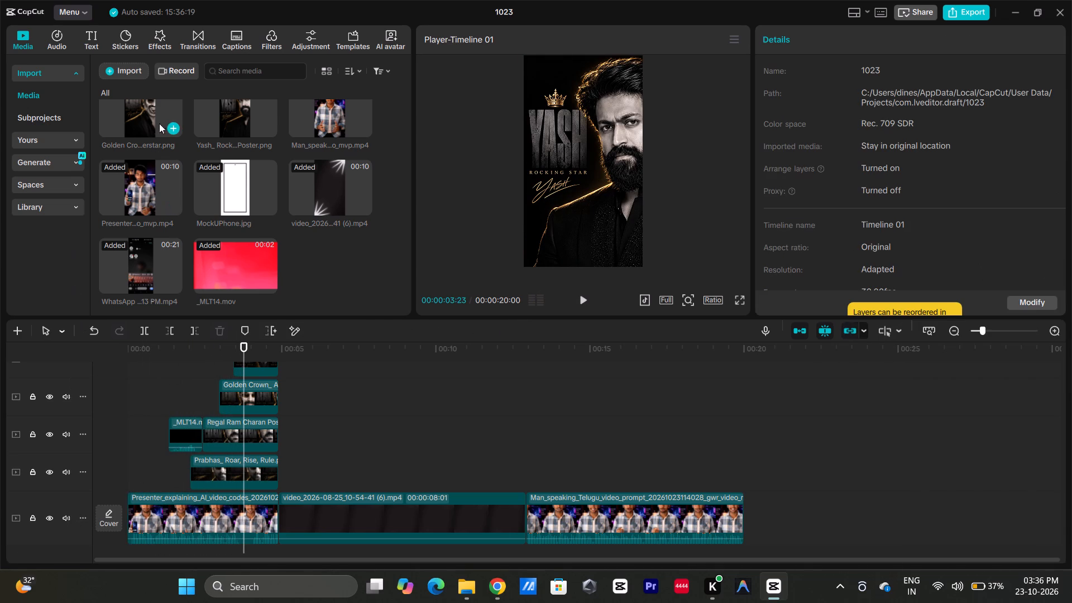
# Start a media import and go up to the Downloads folder.
pyautogui.click(138, 71)
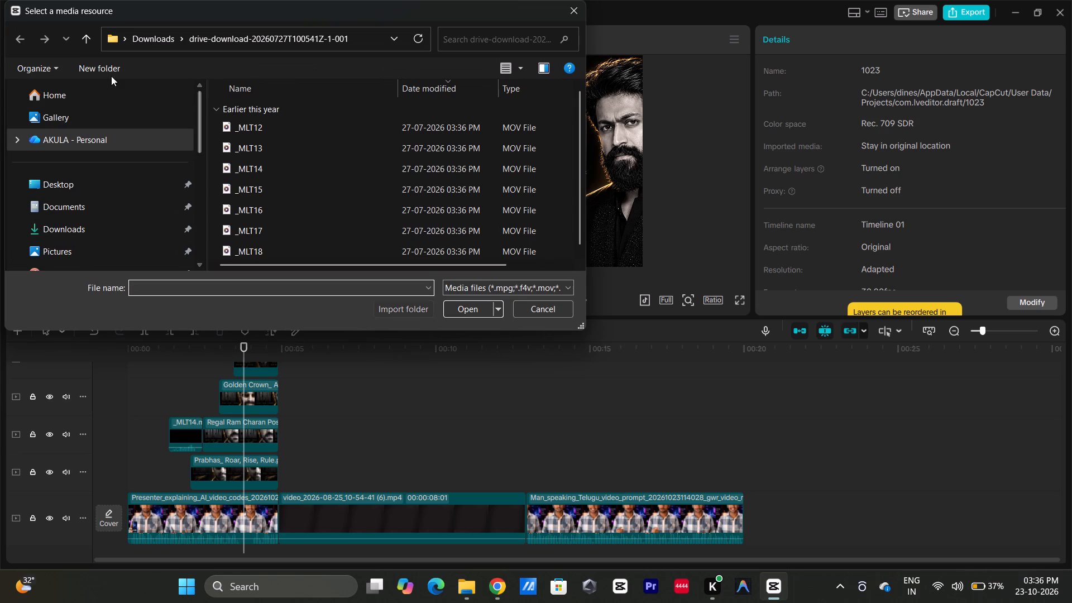
pyautogui.click(86, 49)
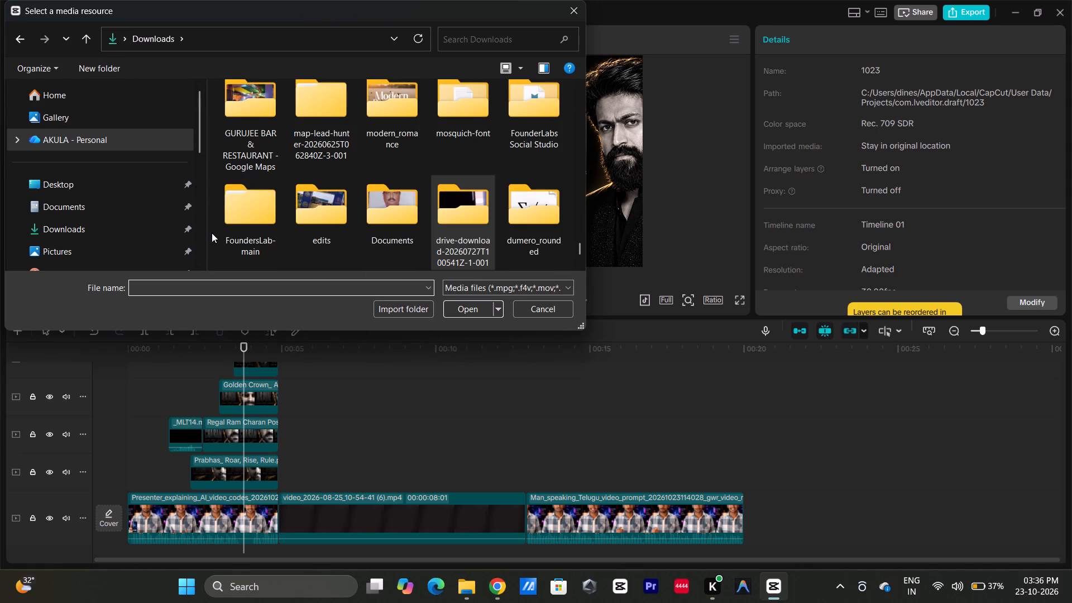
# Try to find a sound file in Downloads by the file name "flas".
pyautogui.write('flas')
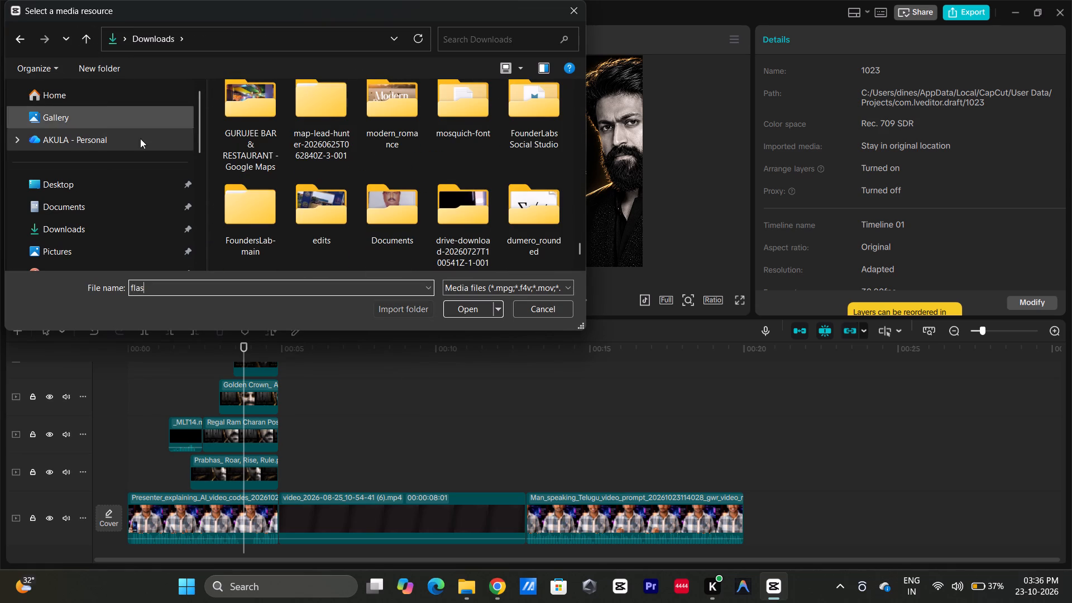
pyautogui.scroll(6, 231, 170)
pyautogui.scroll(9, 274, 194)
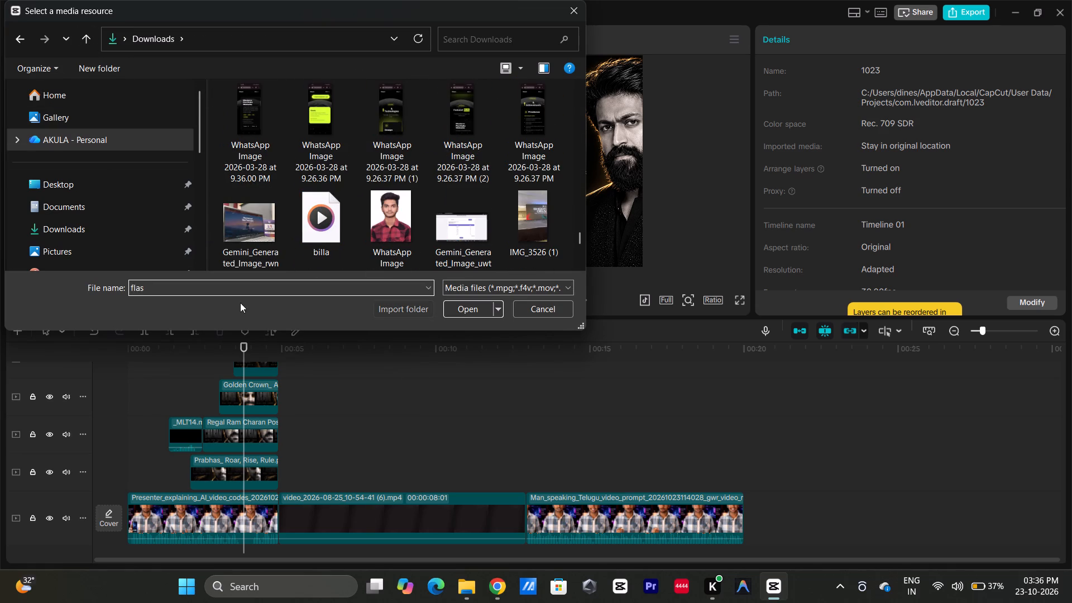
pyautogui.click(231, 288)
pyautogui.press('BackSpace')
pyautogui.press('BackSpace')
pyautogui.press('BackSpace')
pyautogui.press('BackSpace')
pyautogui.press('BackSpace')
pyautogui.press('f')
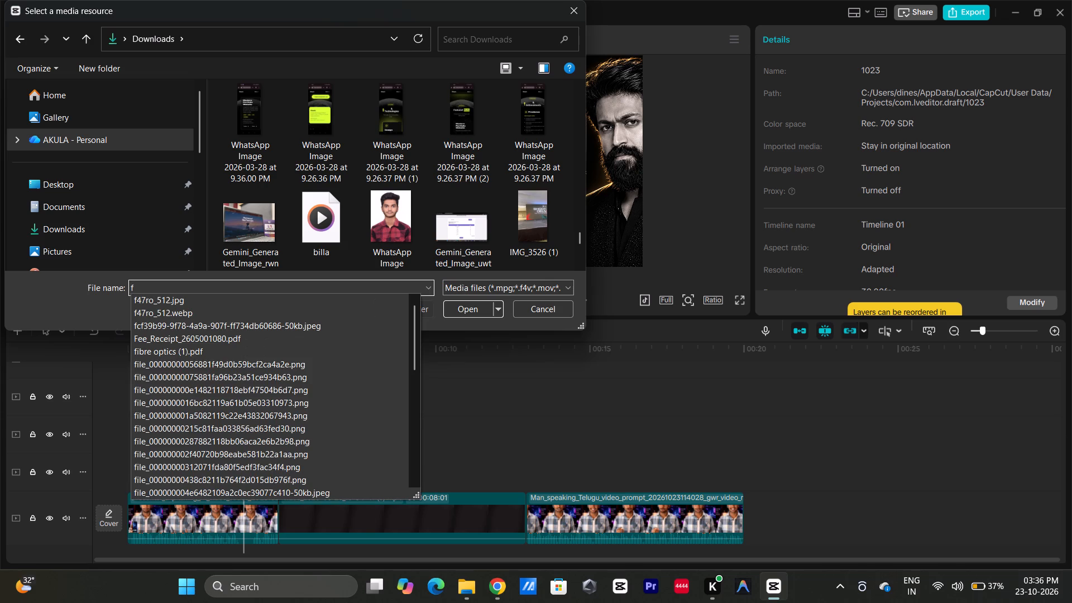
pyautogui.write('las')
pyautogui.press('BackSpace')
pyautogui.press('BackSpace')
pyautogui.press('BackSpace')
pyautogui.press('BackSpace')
# Import Camera Flash.mp3 from the Downloads folder.
pyautogui.write('ca')
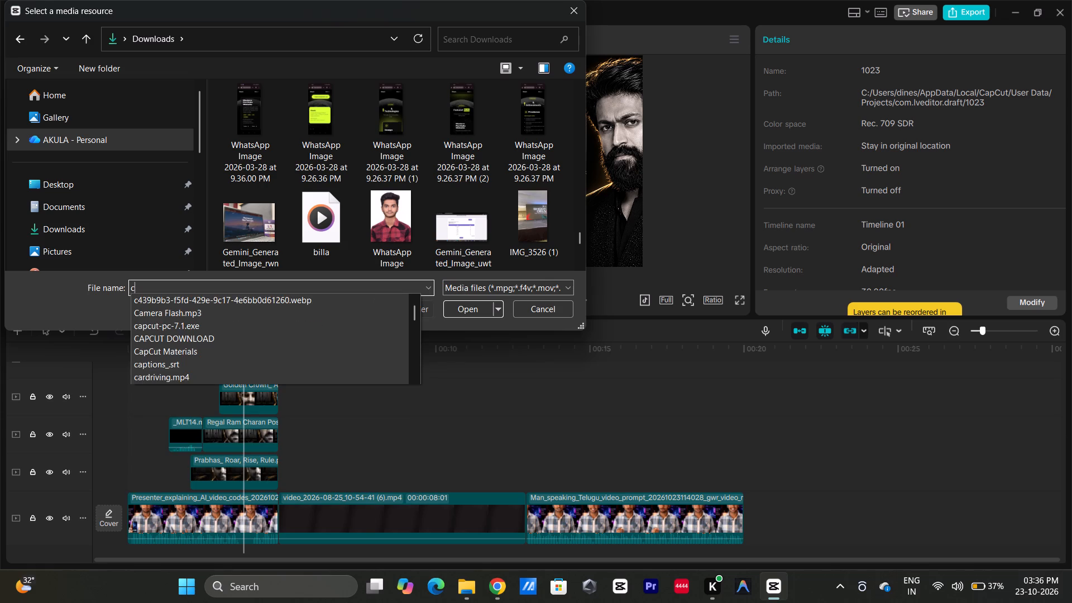
pyautogui.press('Down')
pyautogui.press('Return')
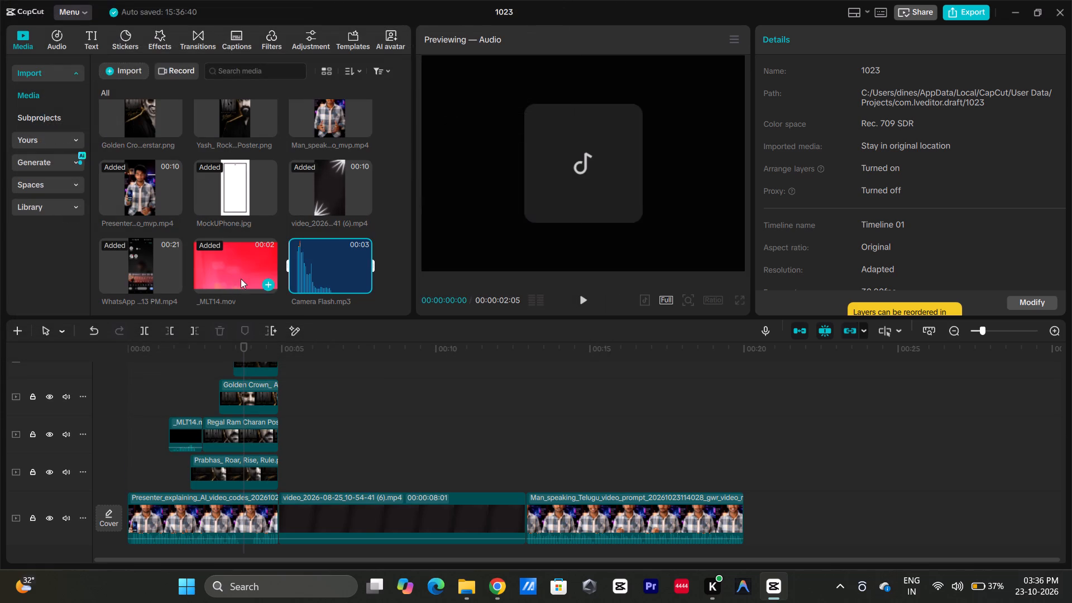
# Place Camera Flash.mp3 on an audio track below the main video, starting with the Prabhas poster, and play back the poster section.
pyautogui.click(336, 247)
pyautogui.moveTo(336, 247); pyautogui.dragTo(186, 400)
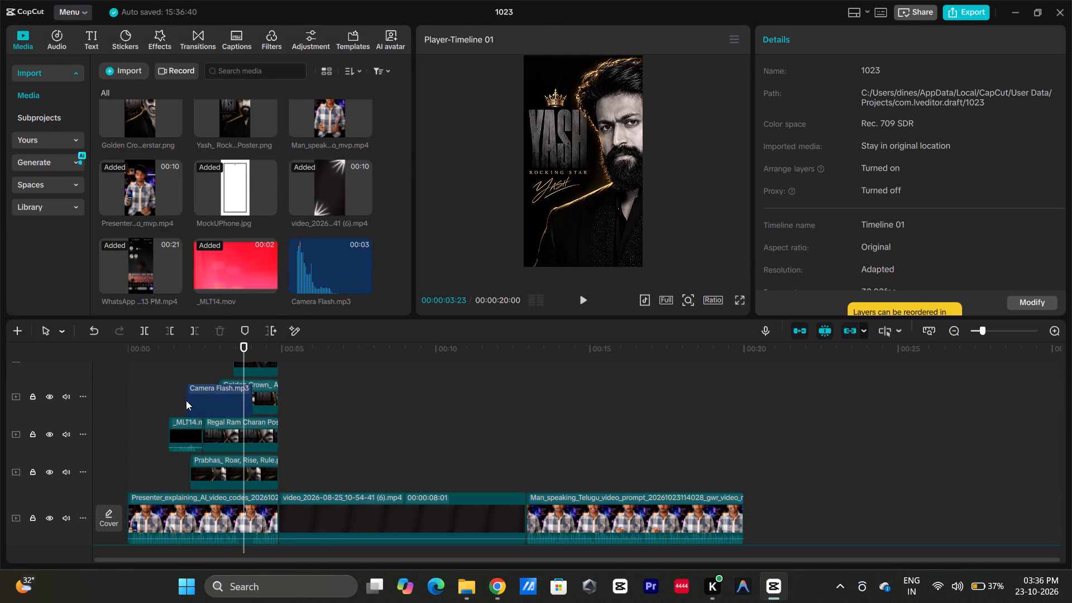
pyautogui.moveTo(196, 458); pyautogui.dragTo(203, 453)
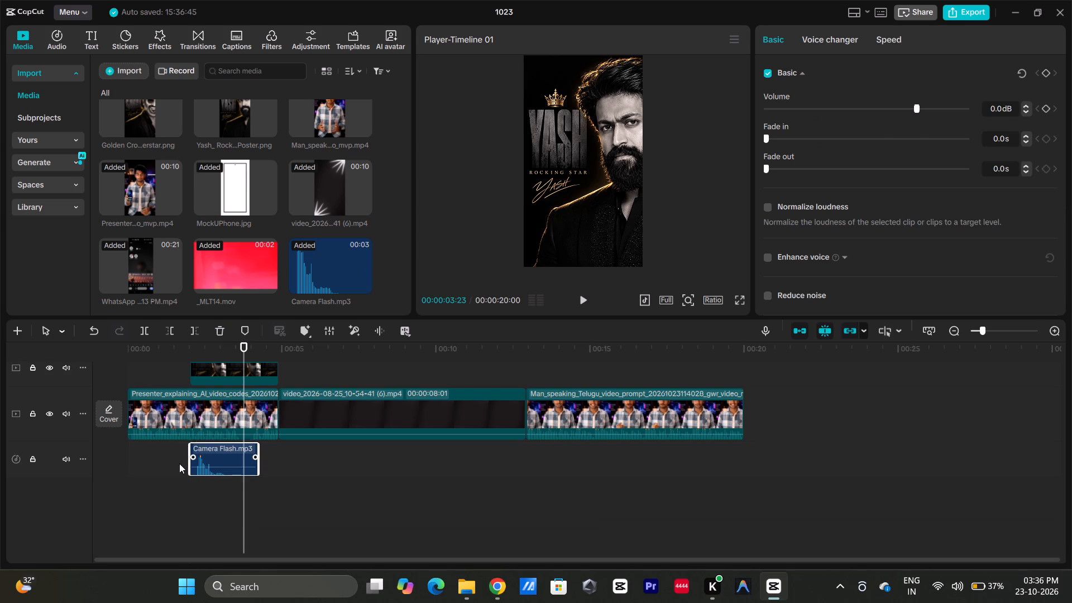
pyautogui.click(176, 465)
pyautogui.press('space')
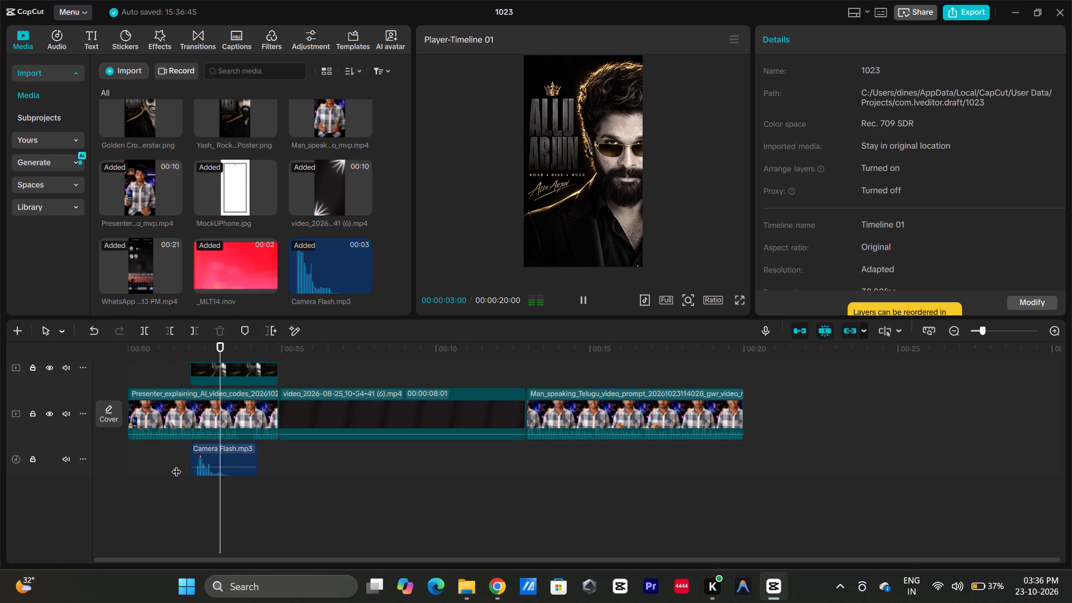
pyautogui.press('space')
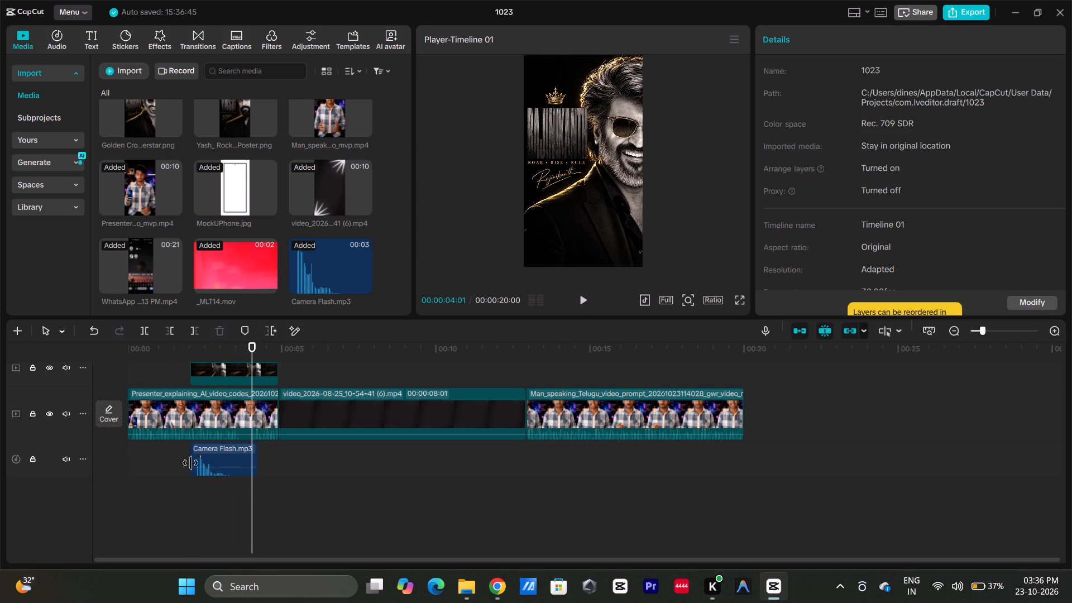
pyautogui.click(155, 471)
pyautogui.press('space')
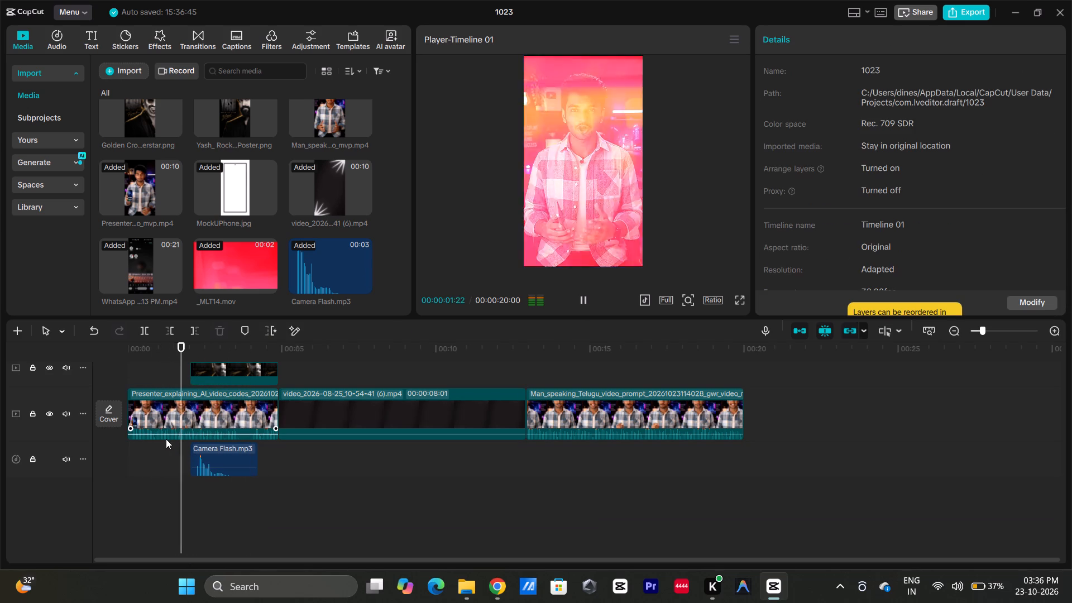
pyautogui.press('space')
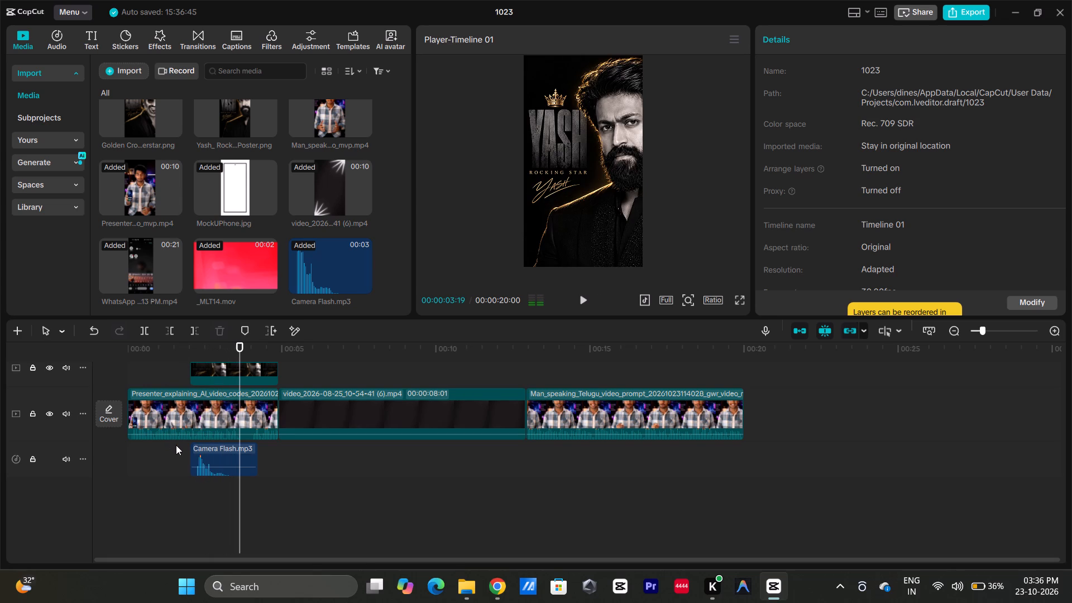
# Trim the end of the Camera Flash.mp3 clip to just past the 3-second mark.
pyautogui.click(228, 456)
pyautogui.moveTo(259, 458); pyautogui.dragTo(234, 462)
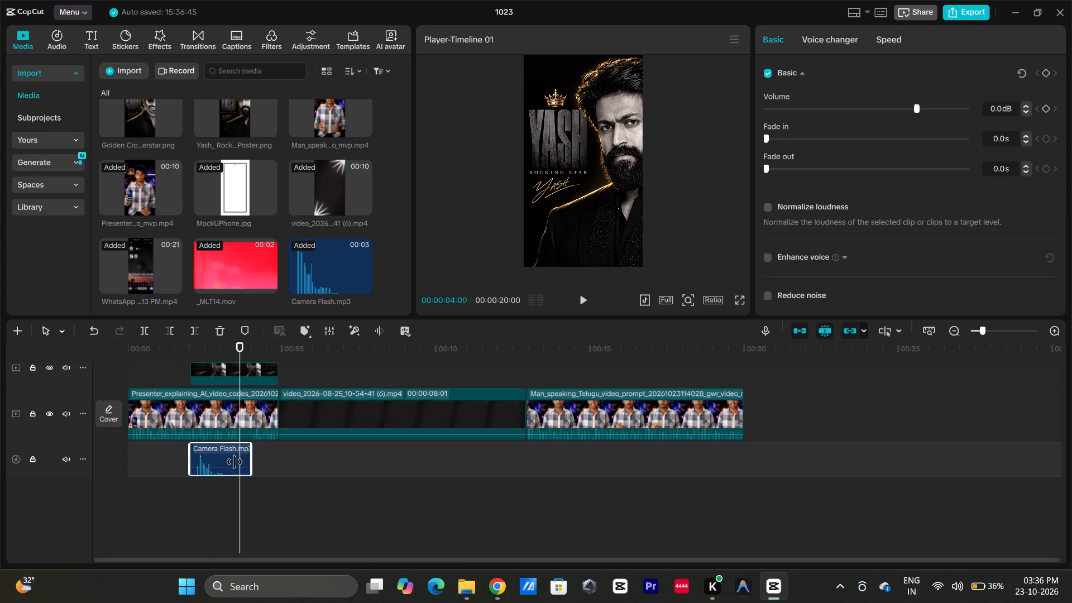
pyautogui.moveTo(234, 462); pyautogui.dragTo(226, 465)
# Paste a copy of the trimmed Camera Flash clip at 00:00:02:29, where the Golden Crown poster starts, and play back the sequence.
pyautogui.hotkey('ctrl', 'c')
pyautogui.click(215, 492)
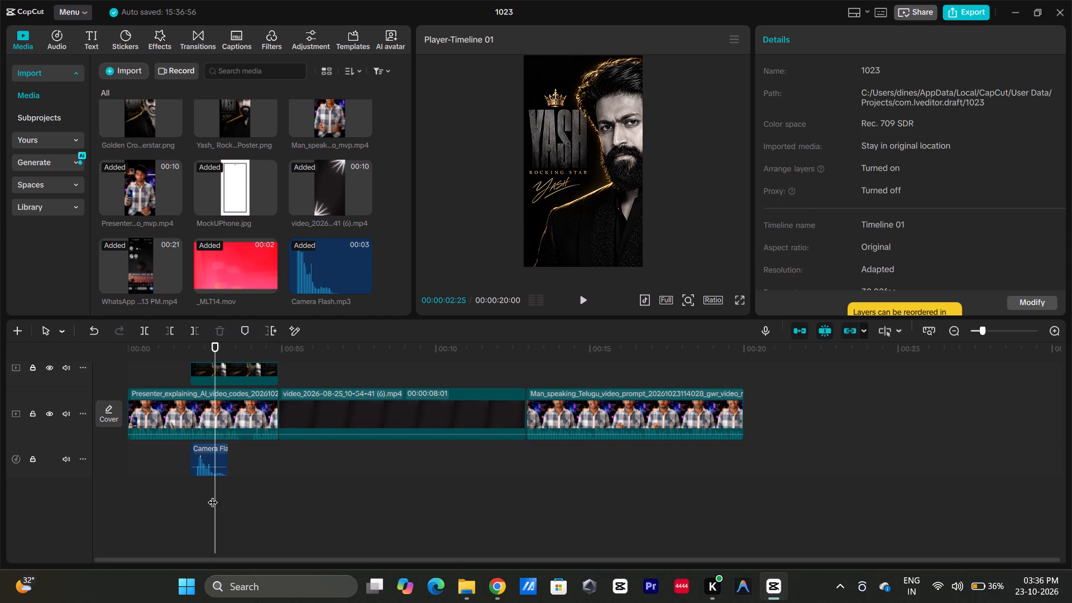
pyautogui.scroll(2, 209, 502)
pyautogui.scroll(-1, 209, 502)
pyautogui.scroll(3, 209, 502)
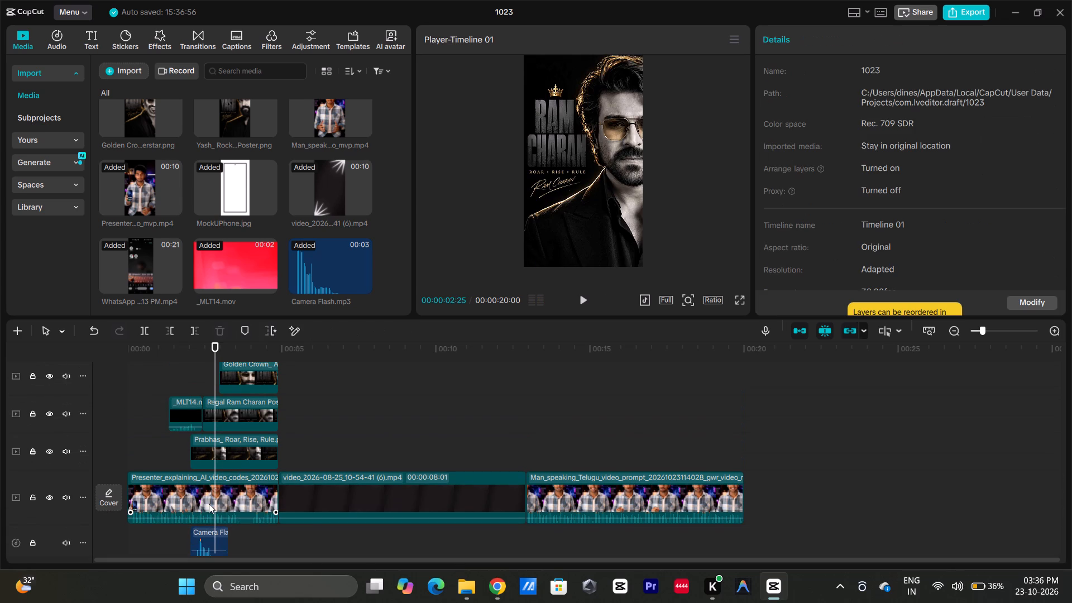
pyautogui.click(216, 343)
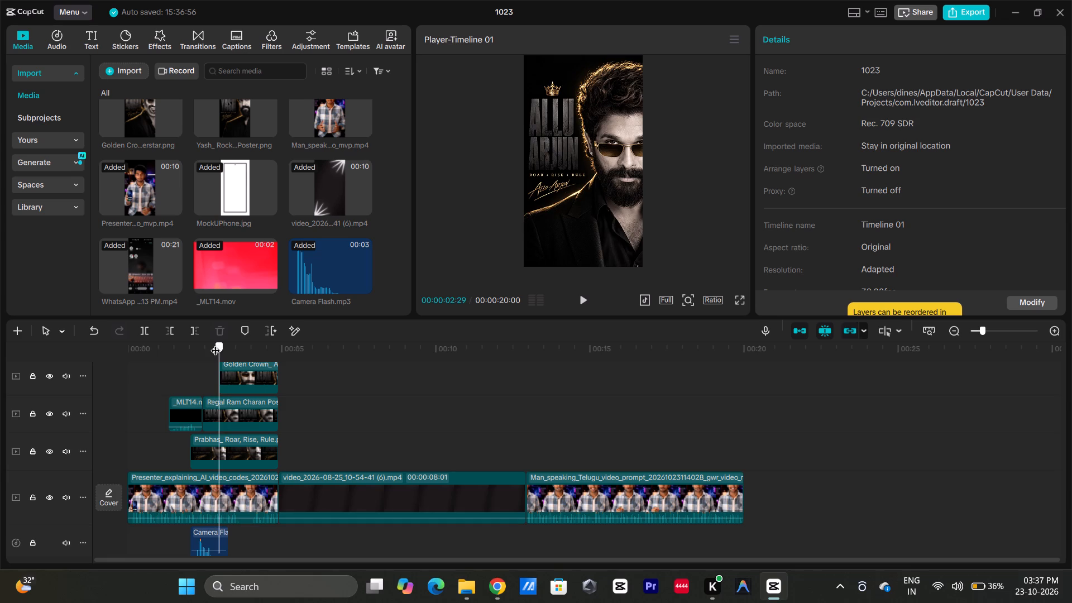
pyautogui.hotkey('ctrl', 'v')
pyautogui.press('space')
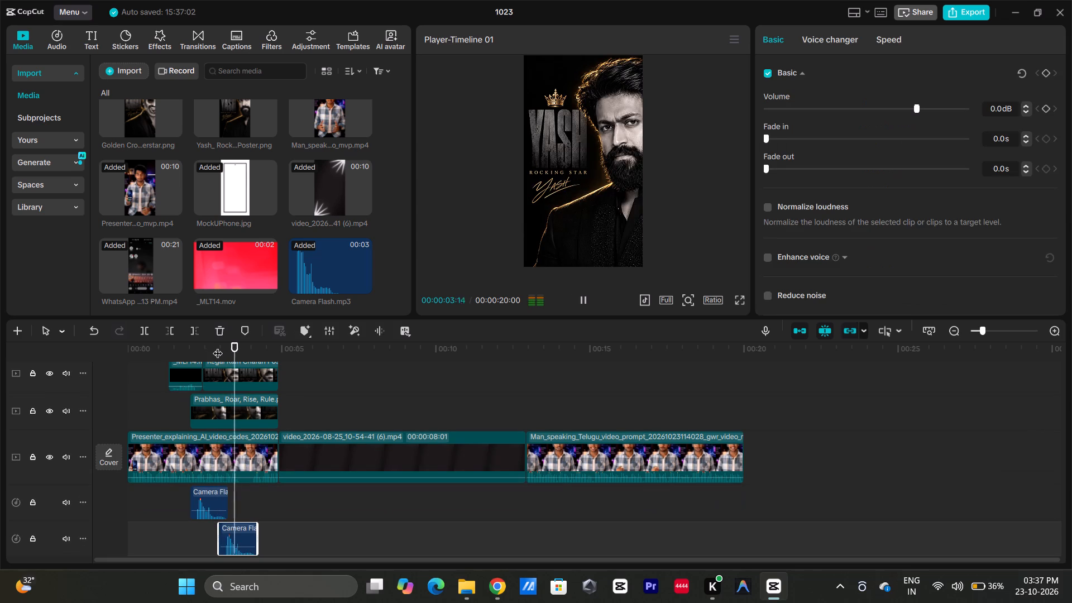
pyautogui.press('space')
pyautogui.click(183, 521)
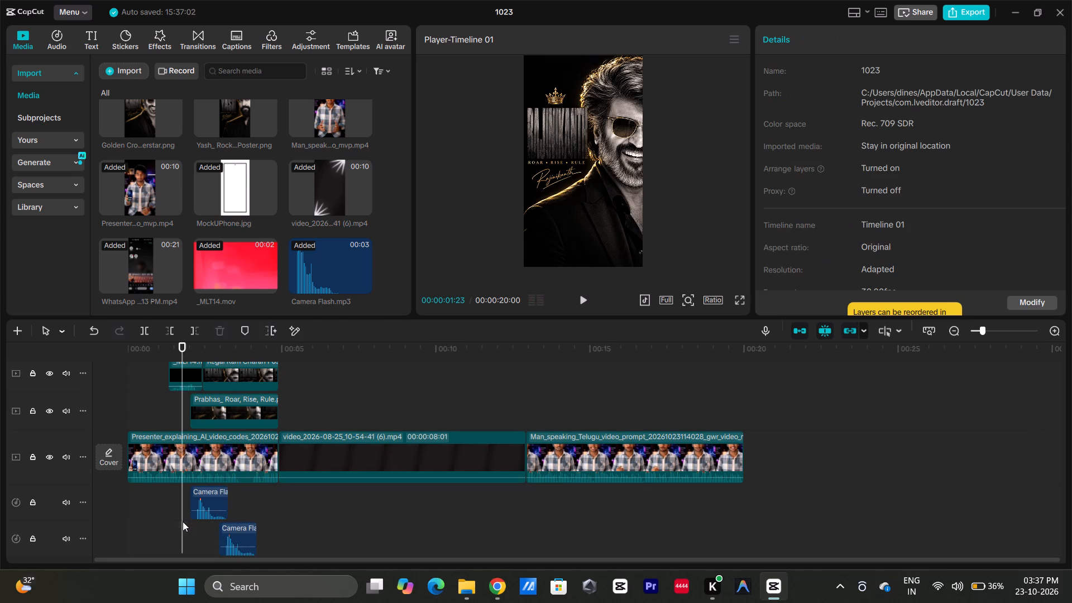
pyautogui.press('space')
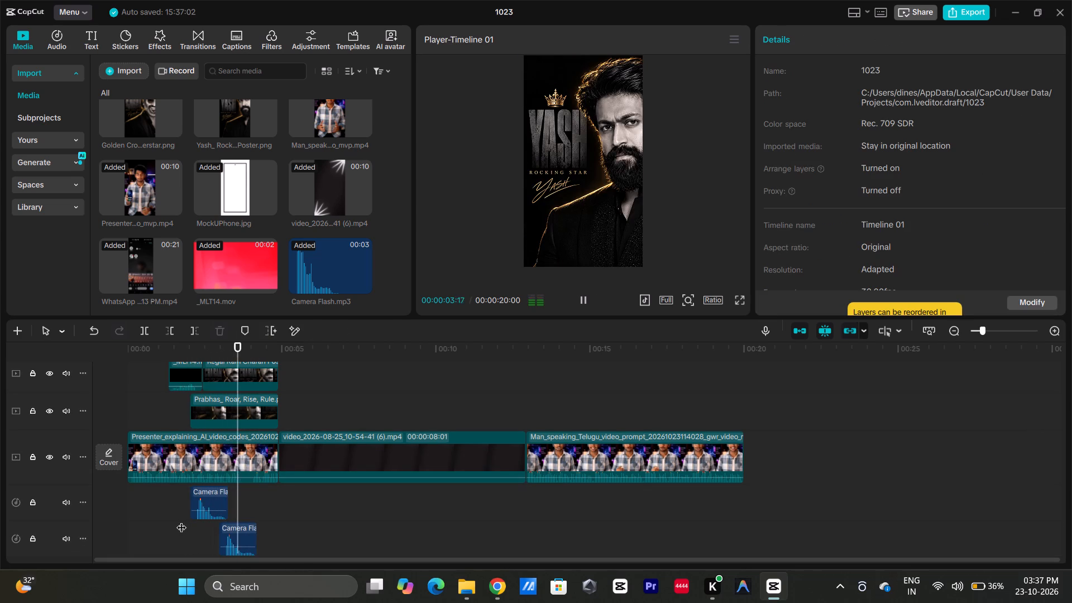
pyautogui.press('space')
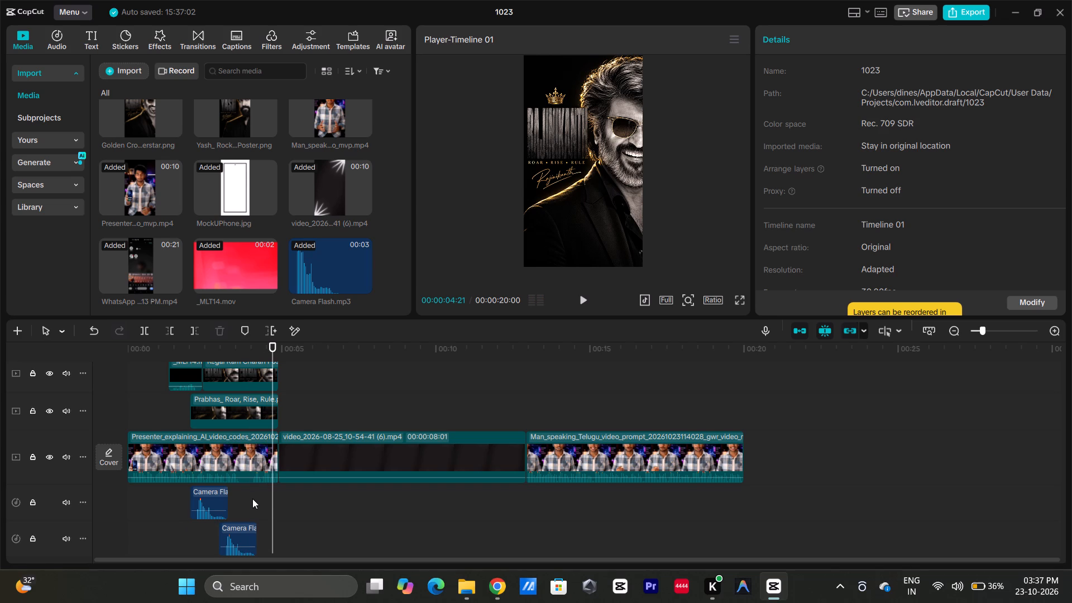
# Paste another copy of the trimmed Camera Flash clip at 00:00:04:06 and play it back.
pyautogui.moveTo(269, 501); pyautogui.dragTo(258, 497)
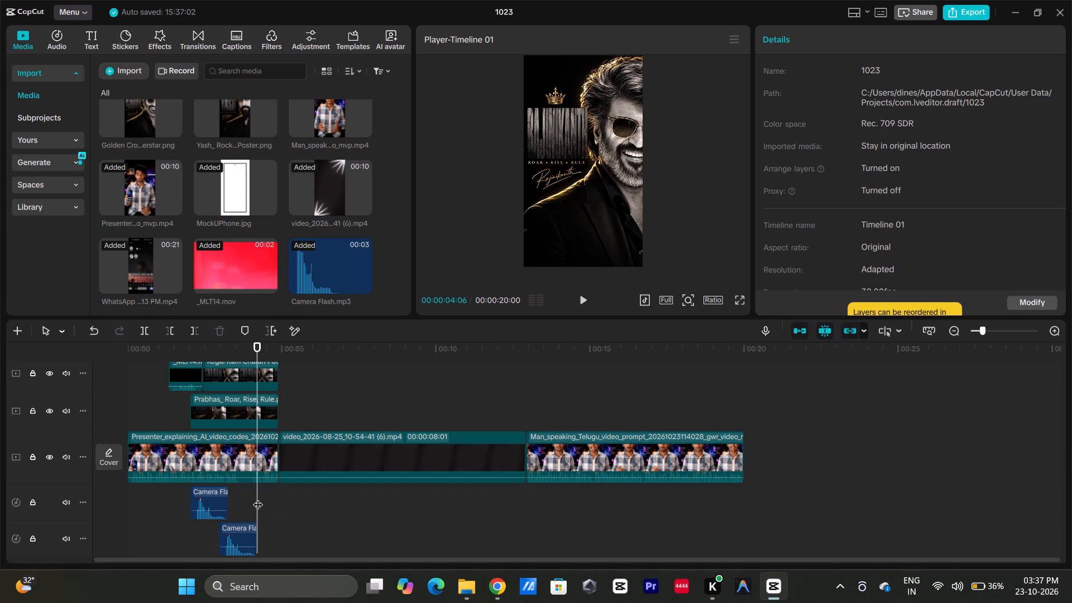
pyautogui.hotkey('ctrl', 'v')
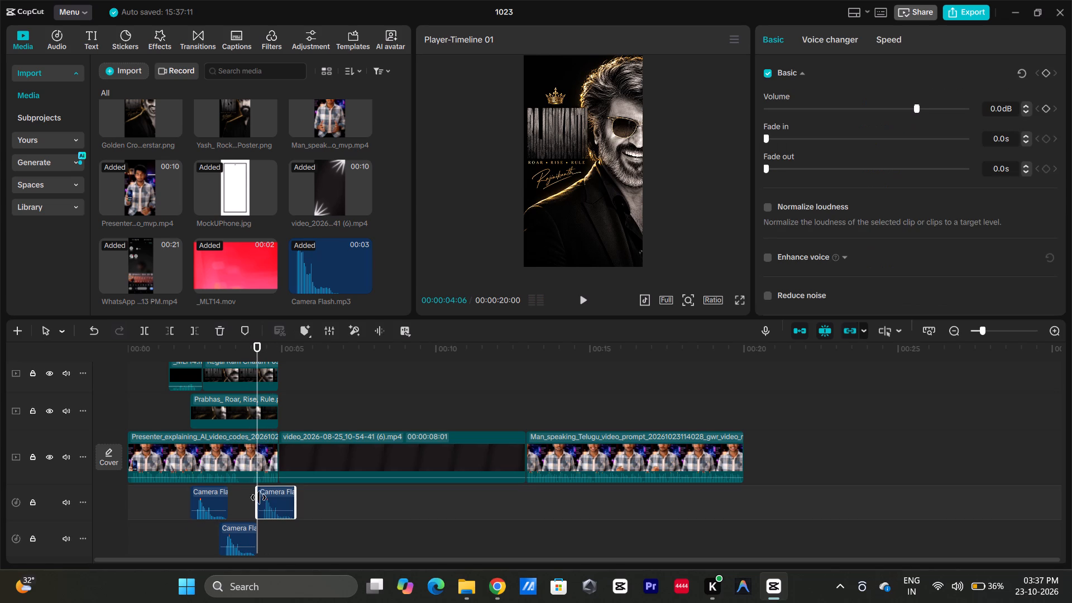
pyautogui.press('space')
pyautogui.press('space')
# Shift the third Camera Flash clip slightly earlier, starting just before the Rajinikanth poster at 00:00:04:01, and check its timing in playback.
pyautogui.moveTo(281, 498); pyautogui.dragTo(274, 499)
pyautogui.click(246, 506)
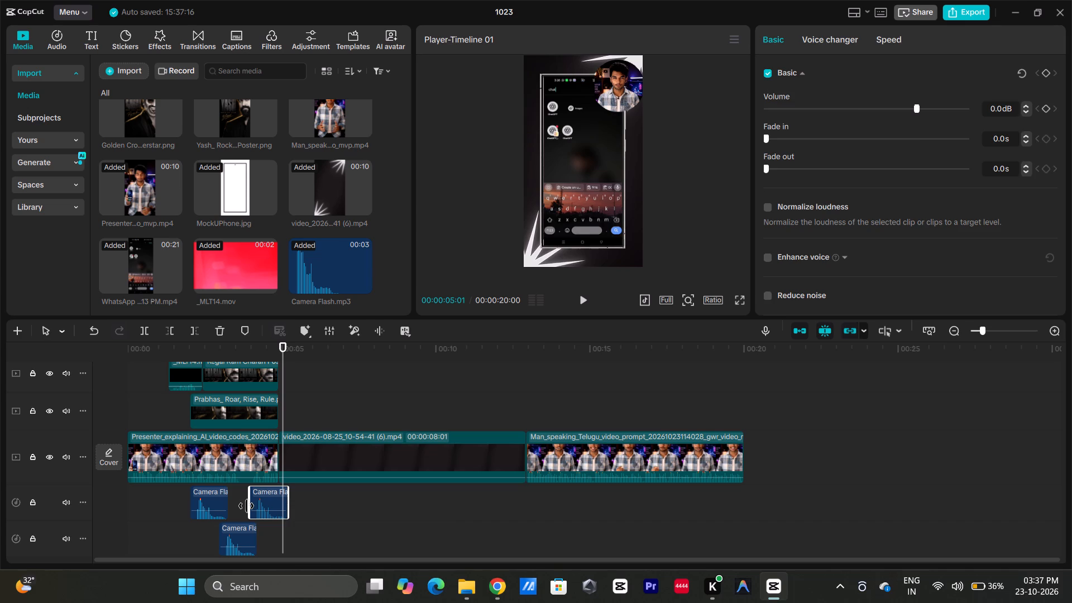
pyautogui.click(241, 506)
pyautogui.press('space')
pyautogui.press('space')
pyautogui.scroll(4, 241, 506)
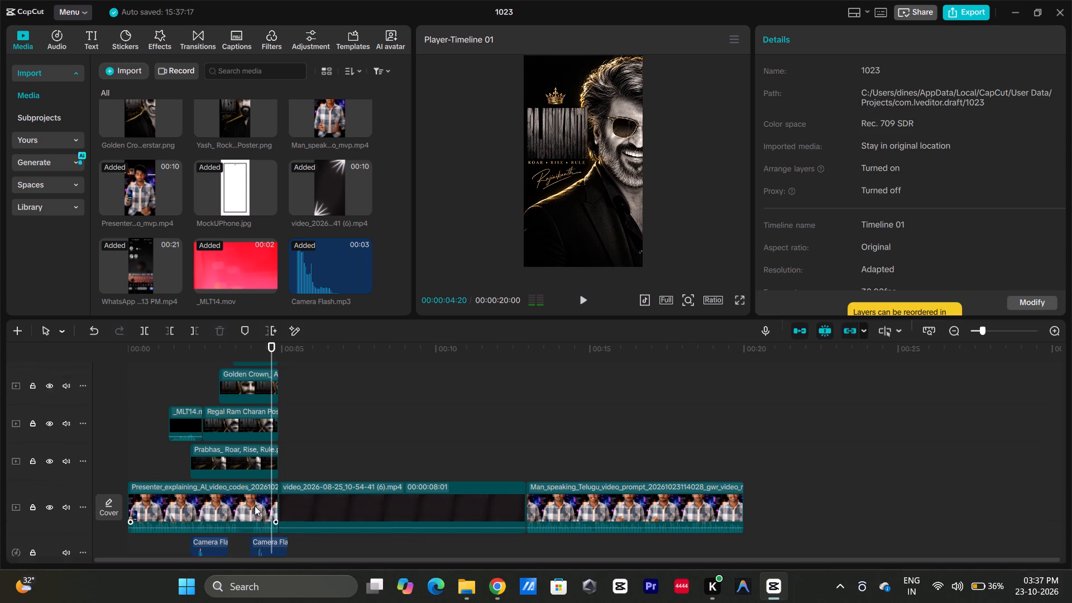
pyautogui.scroll(5, 288, 419)
pyautogui.moveTo(273, 351); pyautogui.dragTo(270, 350)
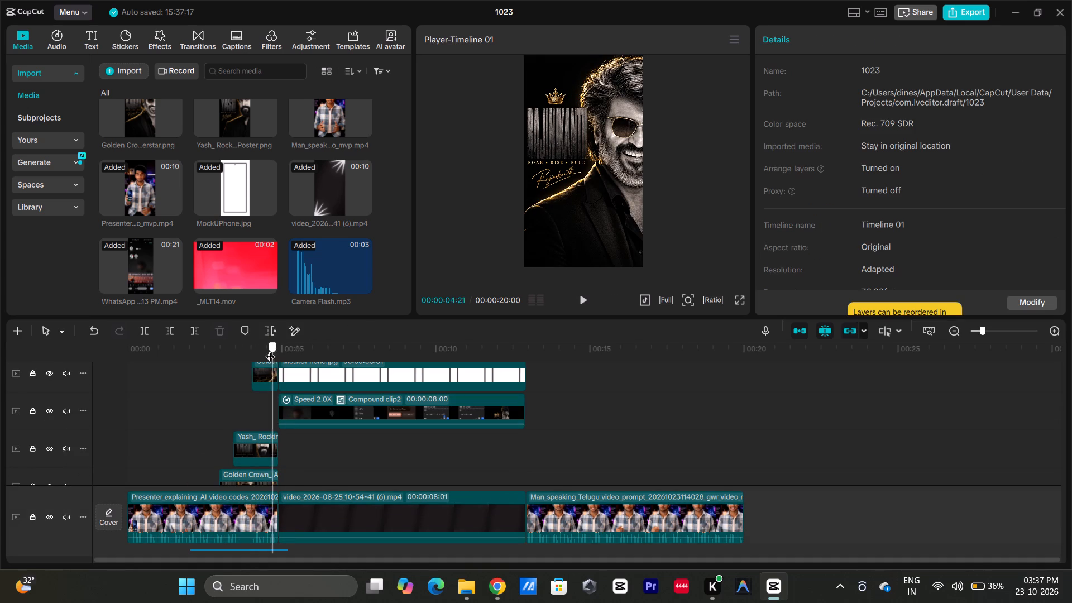
pyautogui.moveTo(270, 350); pyautogui.dragTo(254, 351)
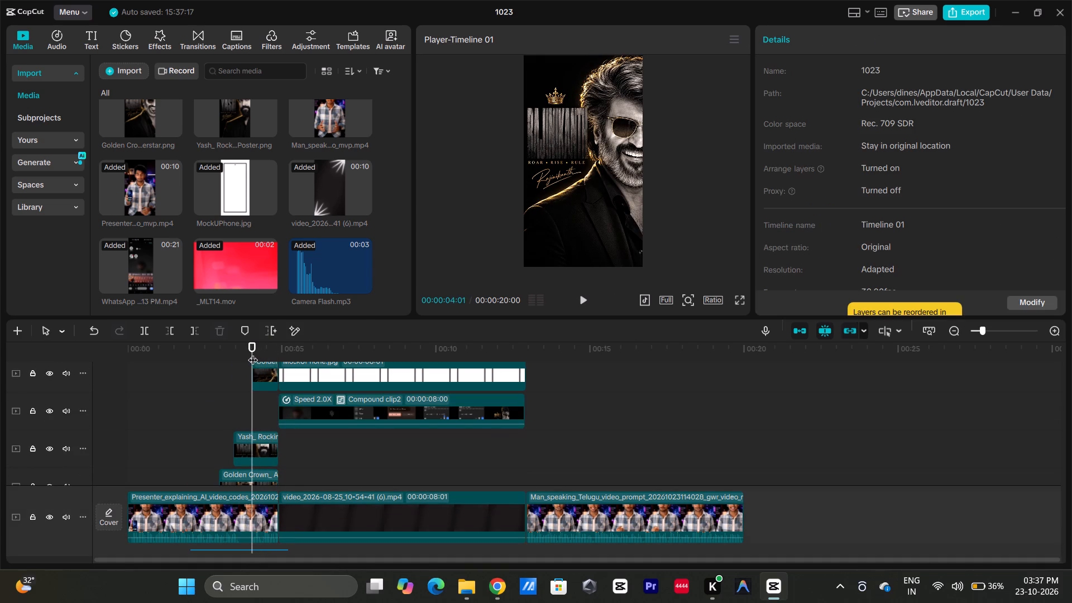
pyautogui.scroll(-11, 253, 353)
pyautogui.scroll(-11, 261, 412)
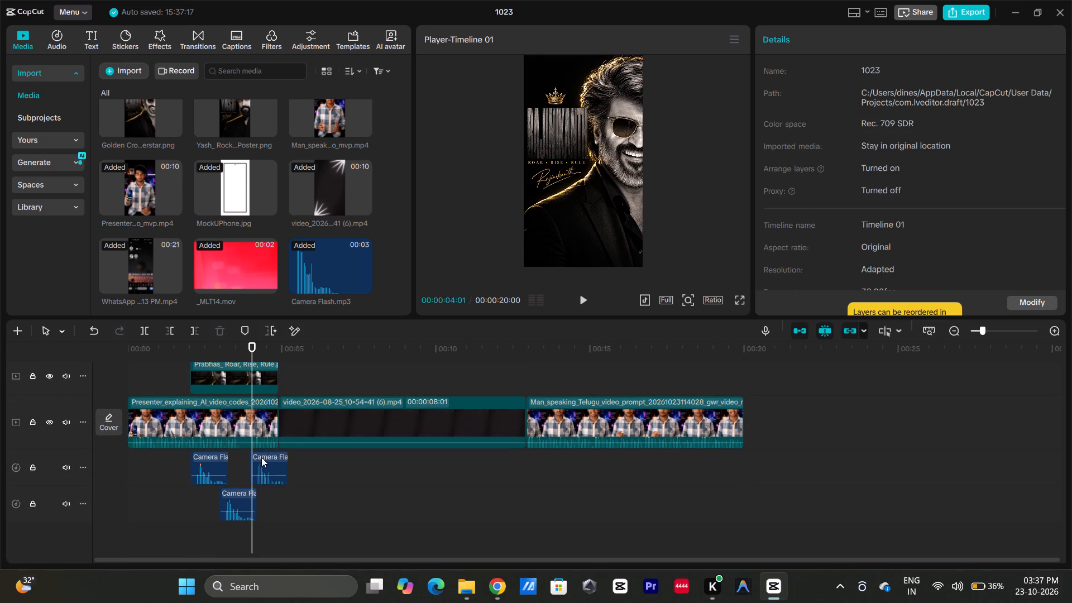
pyautogui.click(261, 459)
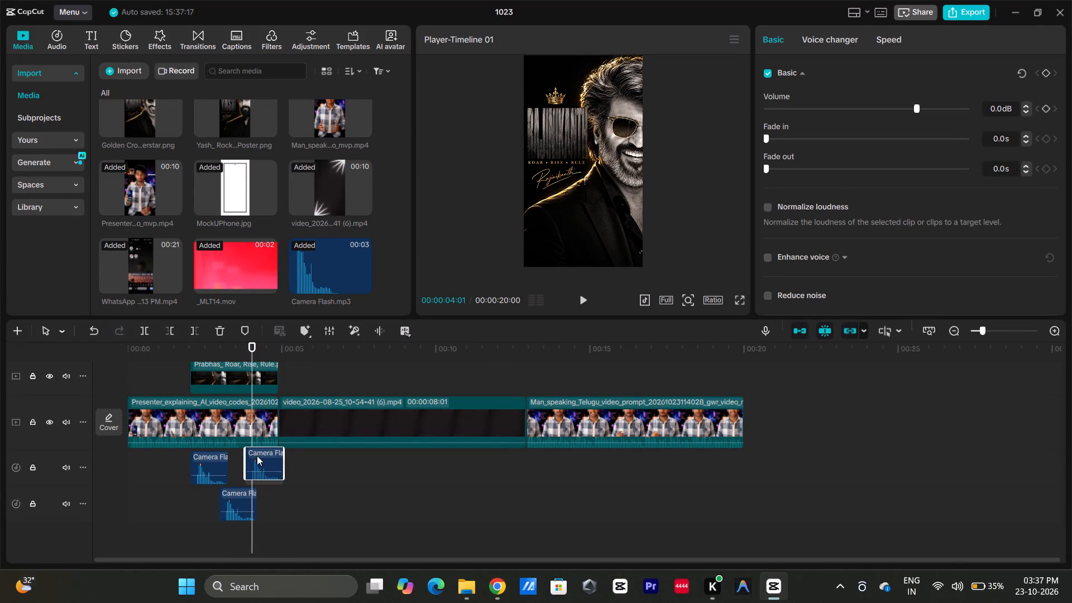
pyautogui.click(235, 461)
pyautogui.press('space')
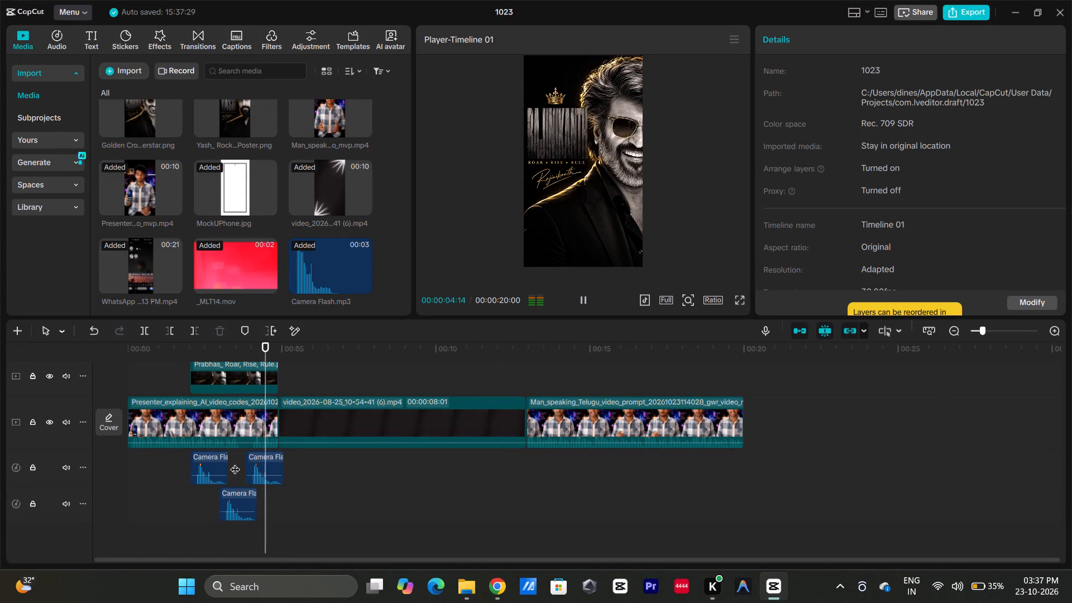
# Shift the first Camera Flash clip earlier, starting slightly before the Prabhas poster, and play back the poster section.
pyautogui.scroll(-2, 223, 485)
pyautogui.click(183, 506)
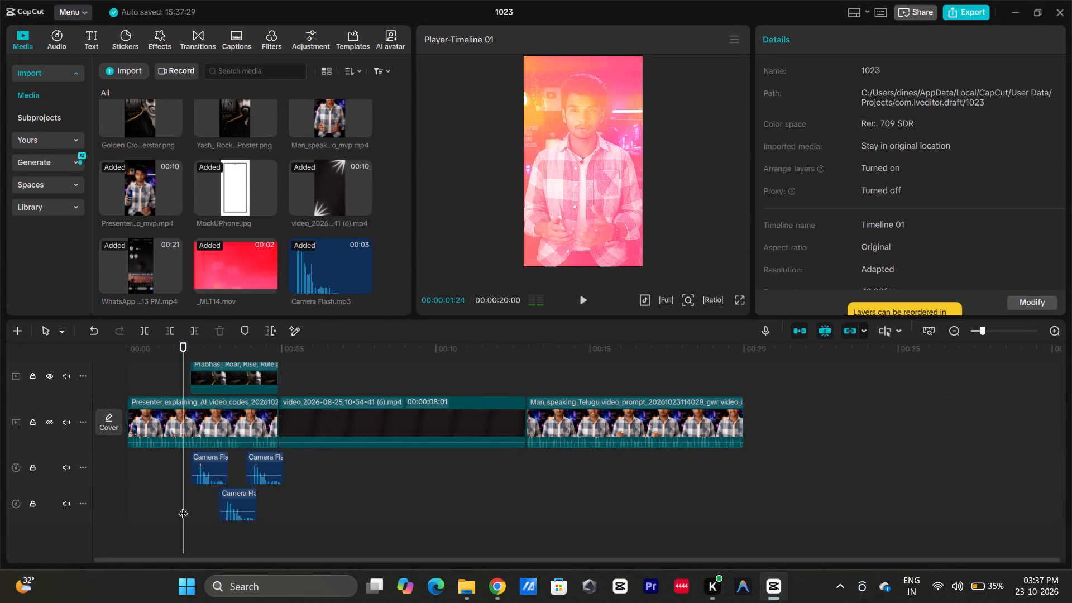
pyautogui.press('space')
pyautogui.press('space')
pyautogui.moveTo(214, 460); pyautogui.dragTo(207, 462)
pyautogui.click(183, 492)
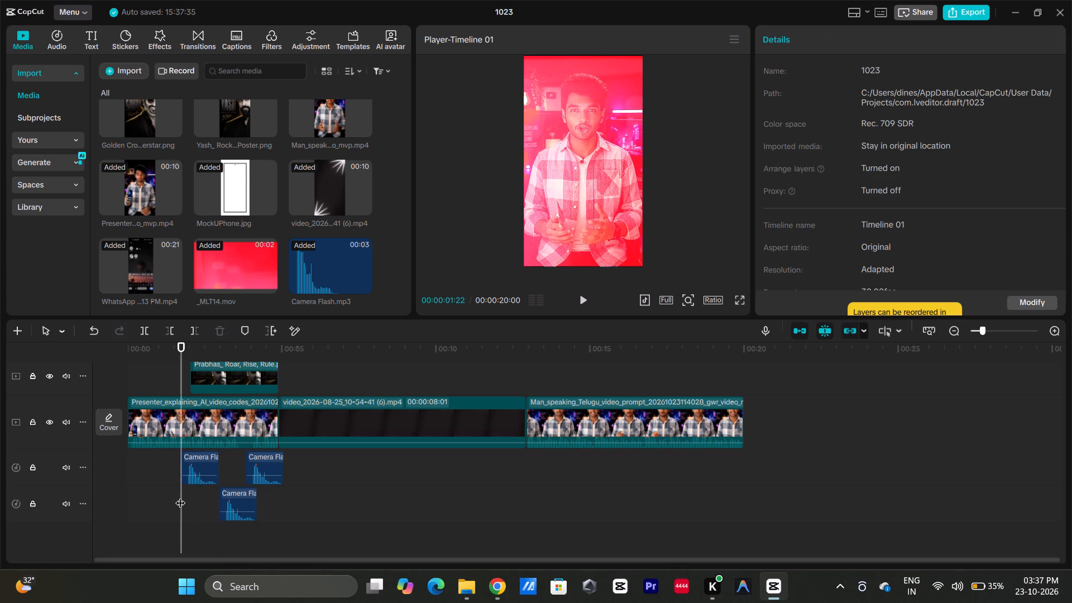
pyautogui.press('space')
pyautogui.press('space')
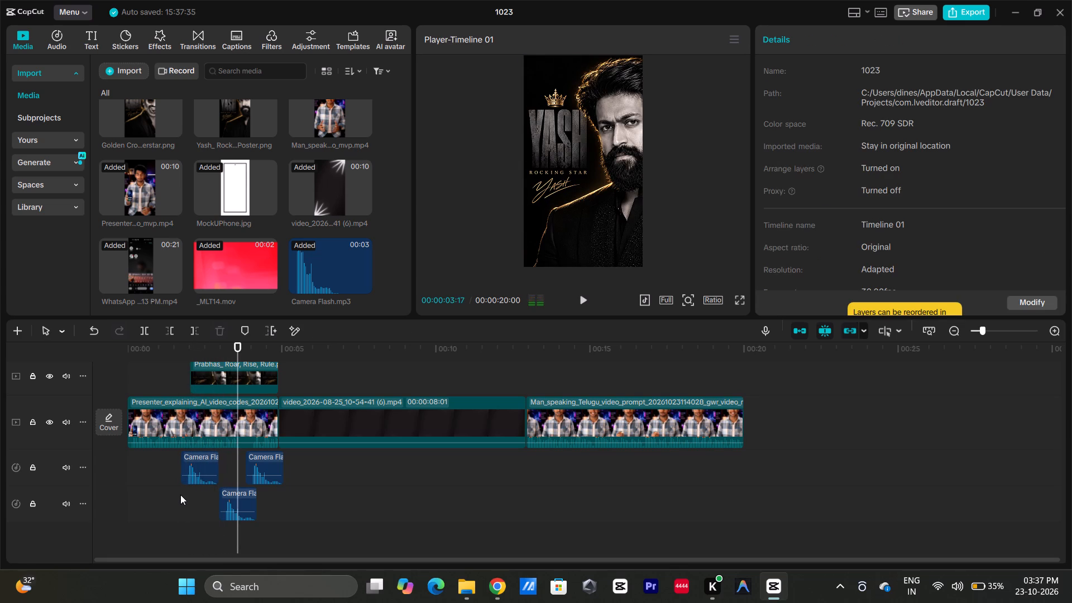
# Play on to 00:00:15:06, add a default text clip there, and extend it to the end of the closing presenter clip.
pyautogui.press('space')
pyautogui.click(234, 501)
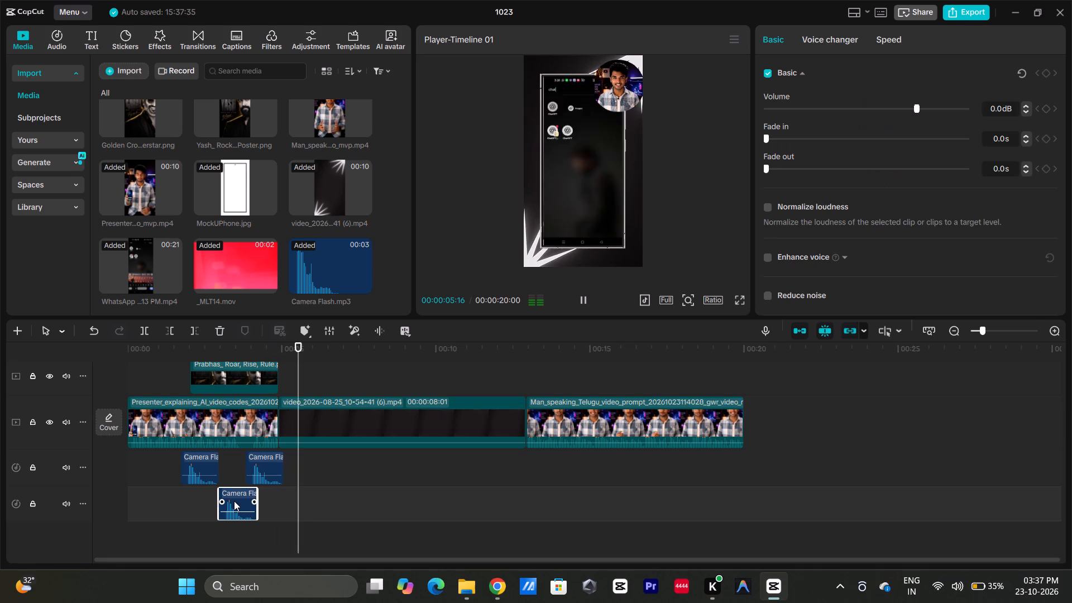
pyautogui.scroll(10, 346, 502)
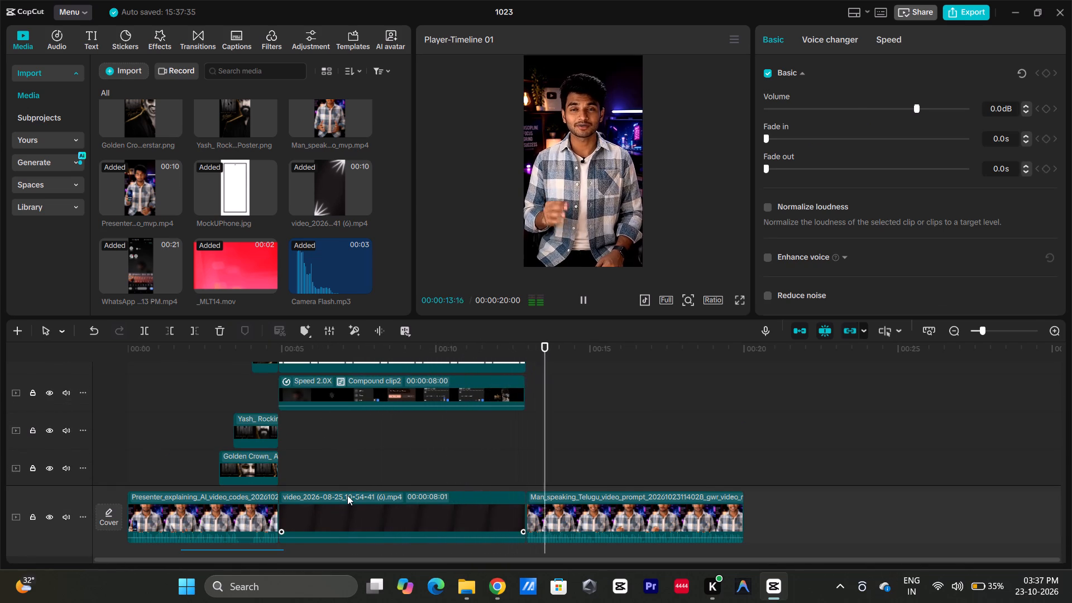
pyautogui.scroll(-5, 347, 495)
pyautogui.scroll(6, 347, 495)
pyautogui.press('space')
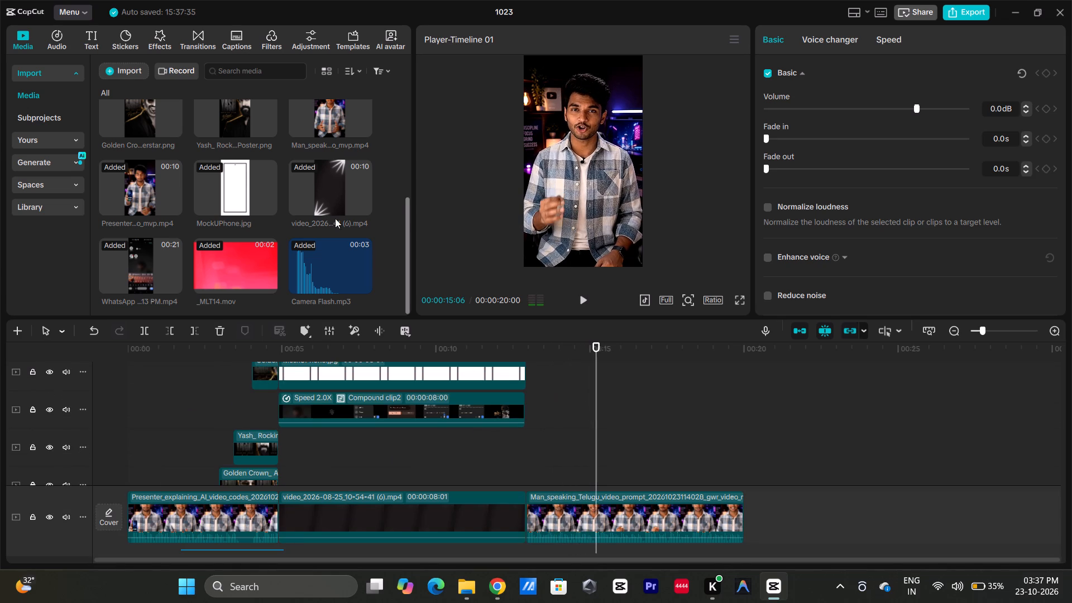
pyautogui.moveTo(59, 31); pyautogui.dragTo(64, 32)
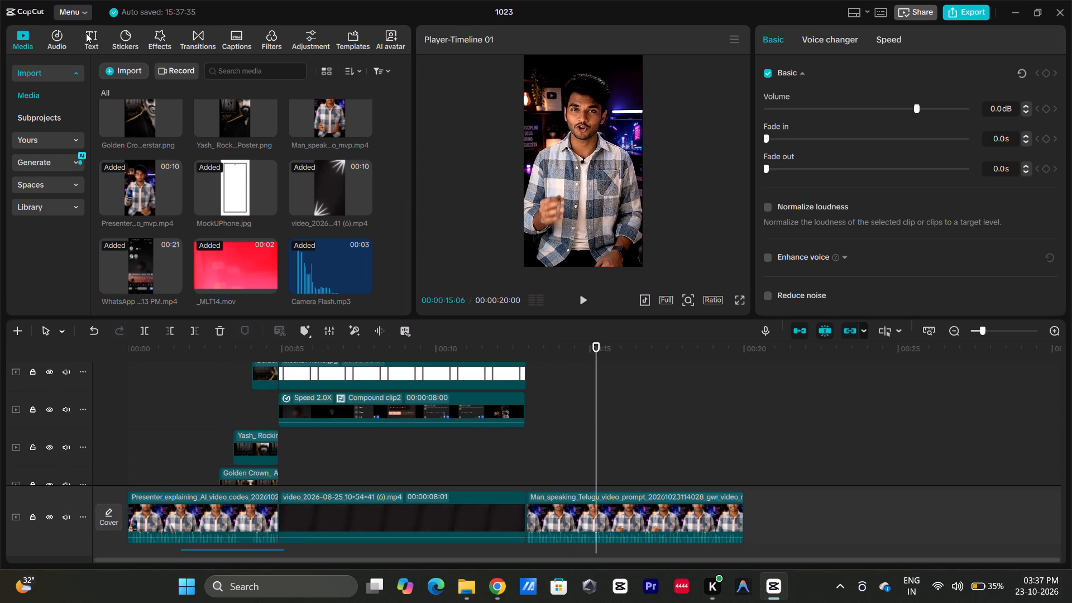
pyautogui.click(98, 32)
pyautogui.click(119, 102)
pyautogui.moveTo(122, 96); pyautogui.dragTo(124, 95)
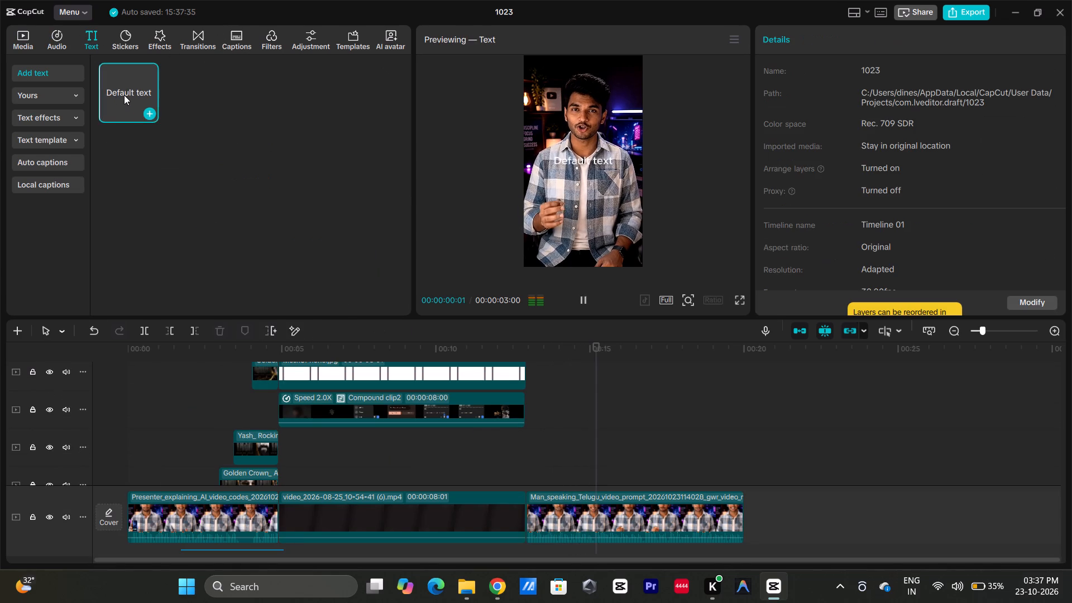
pyautogui.moveTo(124, 95); pyautogui.dragTo(595, 465)
pyautogui.moveTo(690, 406); pyautogui.dragTo(739, 404)
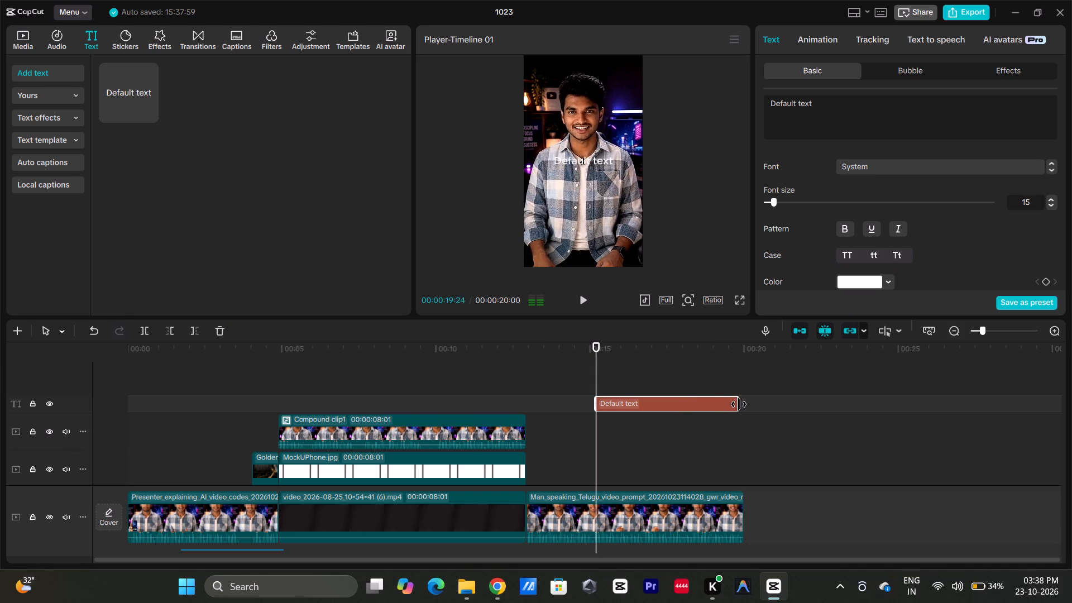
pyautogui.moveTo(739, 404); pyautogui.dragTo(745, 403)
# Replace the default text with COMMENT AND FOLLOW on the first line and "1" in quotation marks on the second.
pyautogui.click(868, 120)
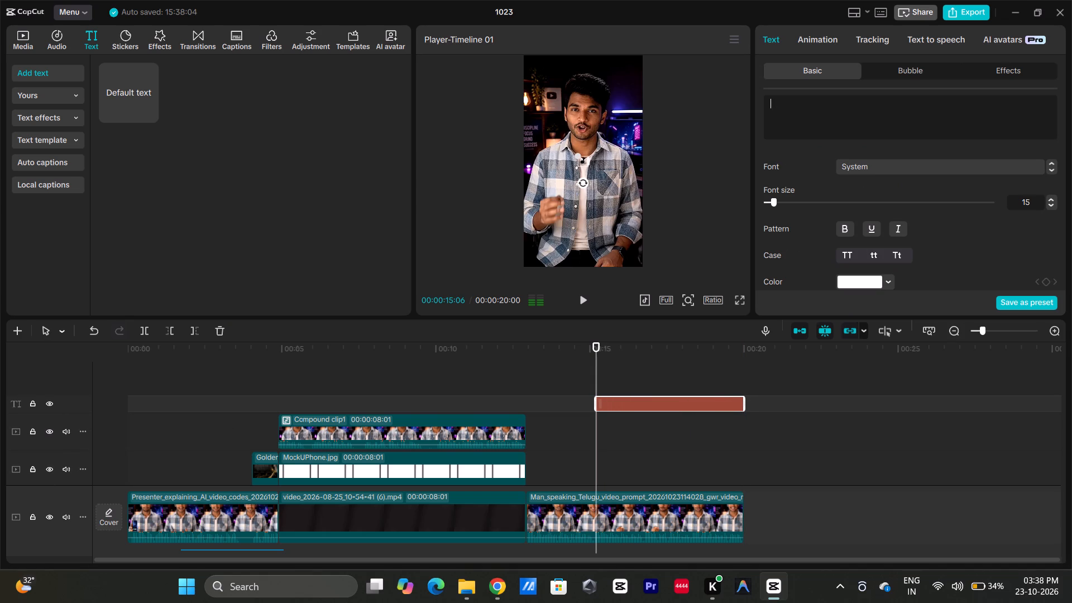
pyautogui.write('COMMENT AND')
pyautogui.press('space')
pyautogui.press('f')
pyautogui.write('OLLOW')
pyautogui.press('Return')
pyautogui.hotkey('shift', '"')
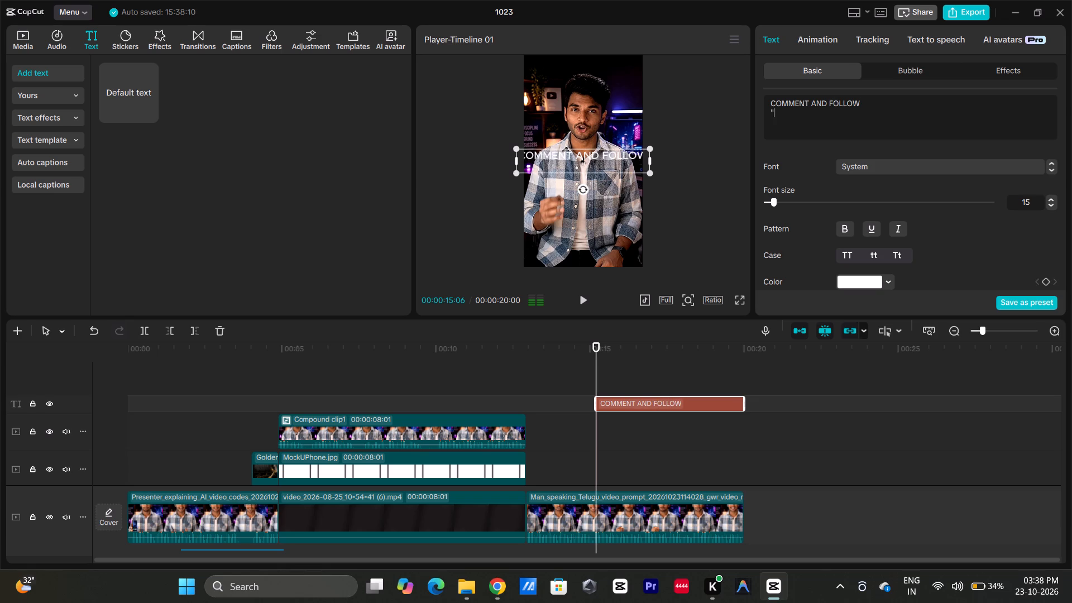
pyautogui.hotkey('shift', '"')
pyautogui.press('Left')
pyautogui.press('1')
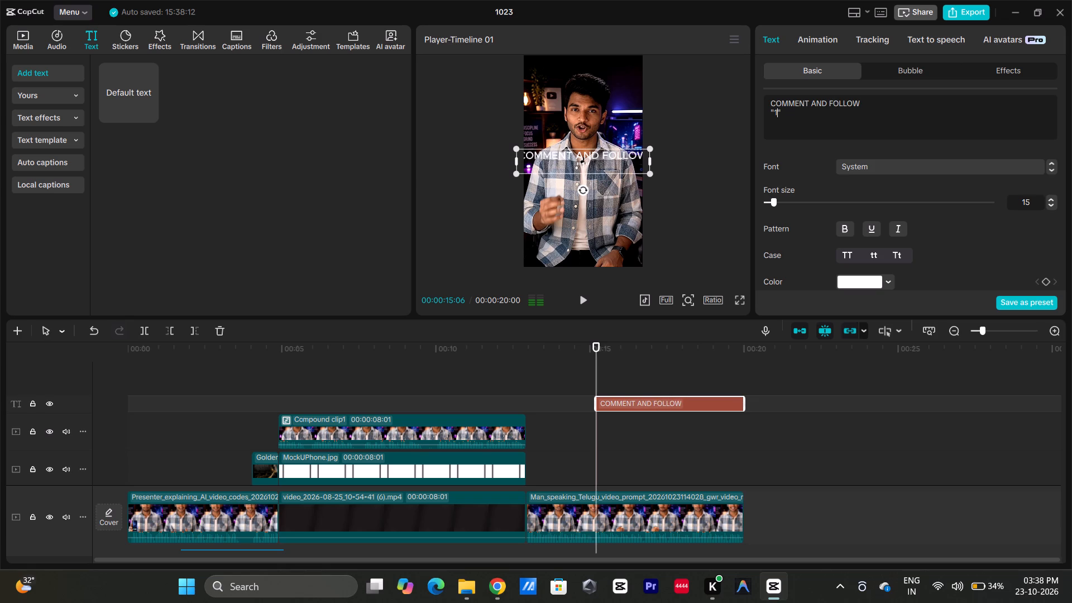
# Apply the preset style with black lettering on a yellow background to the caption.
pyautogui.scroll(-7, 939, 164)
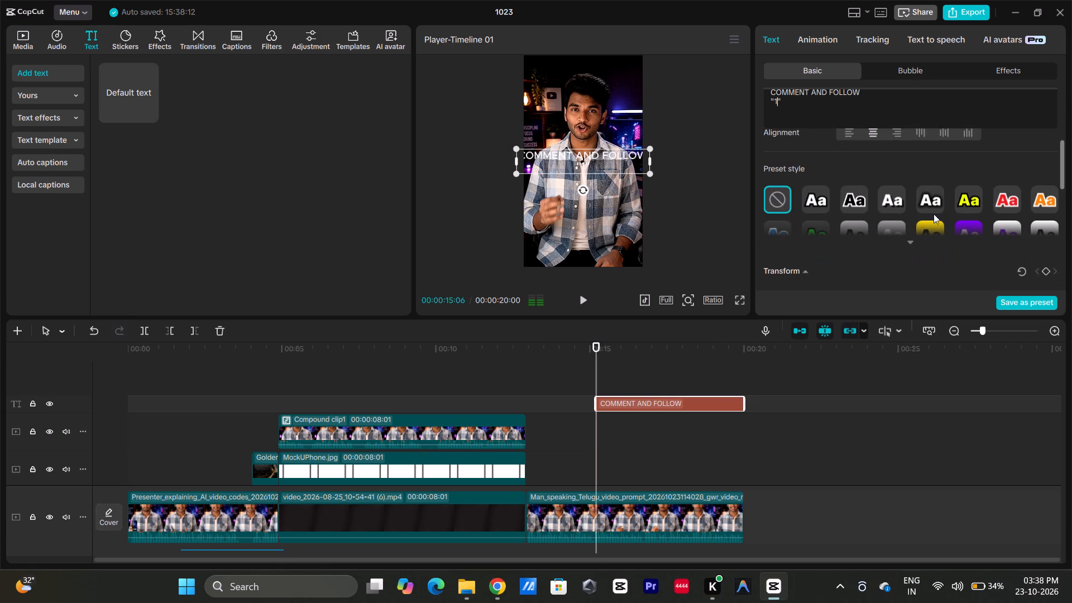
pyautogui.click(931, 225)
pyautogui.click(921, 226)
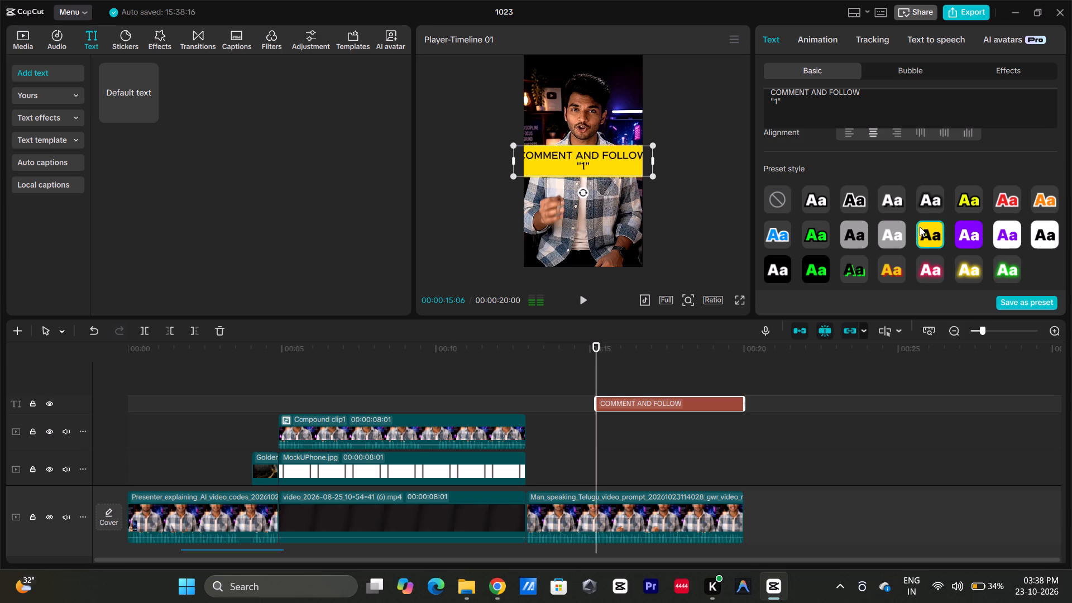
# Shrink the yellow caption to fit within the frame's width and move it down, horizontally centred, over the presenter's lower torso.
pyautogui.moveTo(650, 175); pyautogui.dragTo(630, 161)
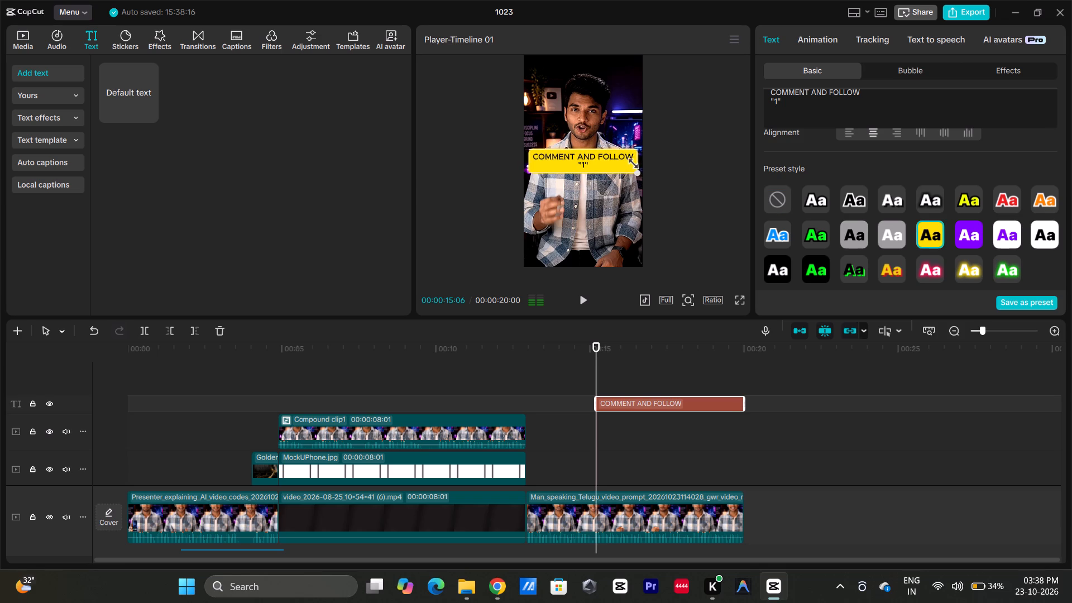
pyautogui.moveTo(630, 161); pyautogui.dragTo(629, 159)
pyautogui.moveTo(572, 159); pyautogui.dragTo(573, 186)
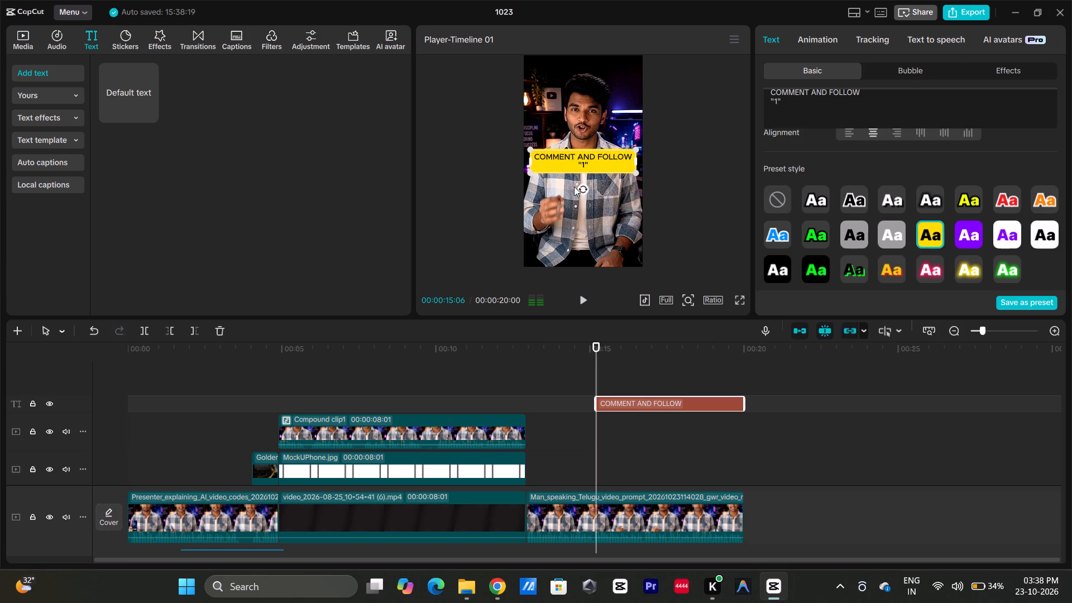
pyautogui.click(586, 162)
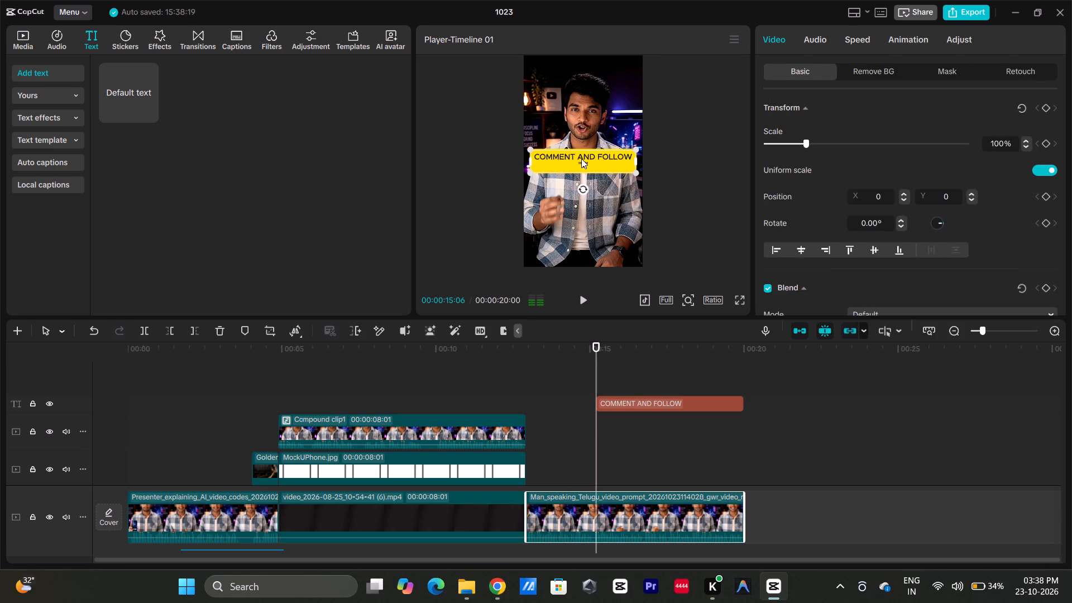
pyautogui.click(581, 158)
pyautogui.moveTo(581, 158); pyautogui.dragTo(584, 197)
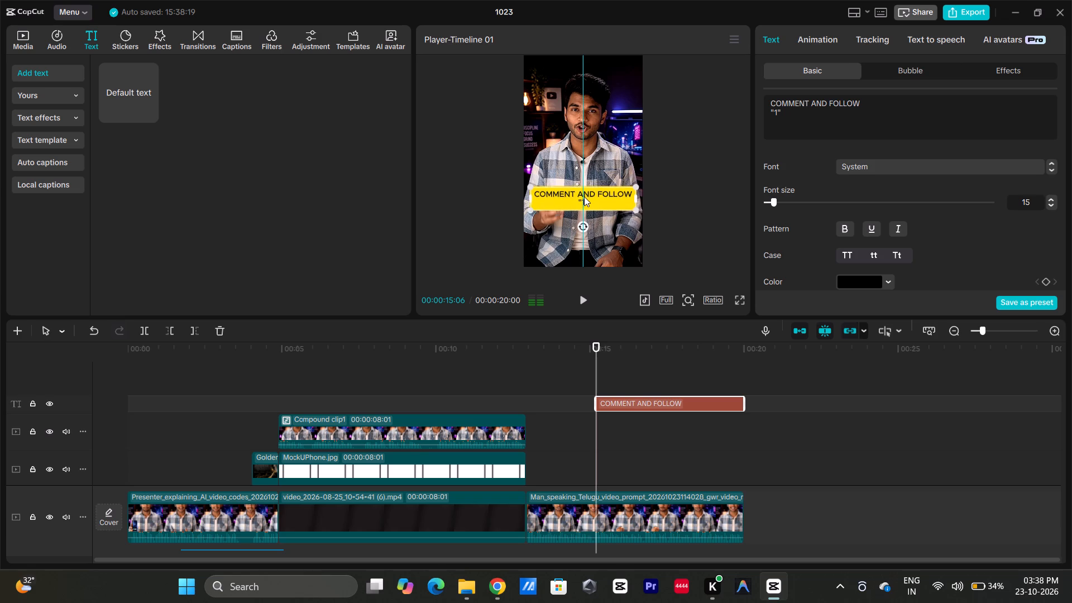
pyautogui.moveTo(584, 197); pyautogui.dragTo(584, 208)
# Move the word FOLLOW to the start of the caption's first line, before COMMENT.
pyautogui.scroll(4, 836, 182)
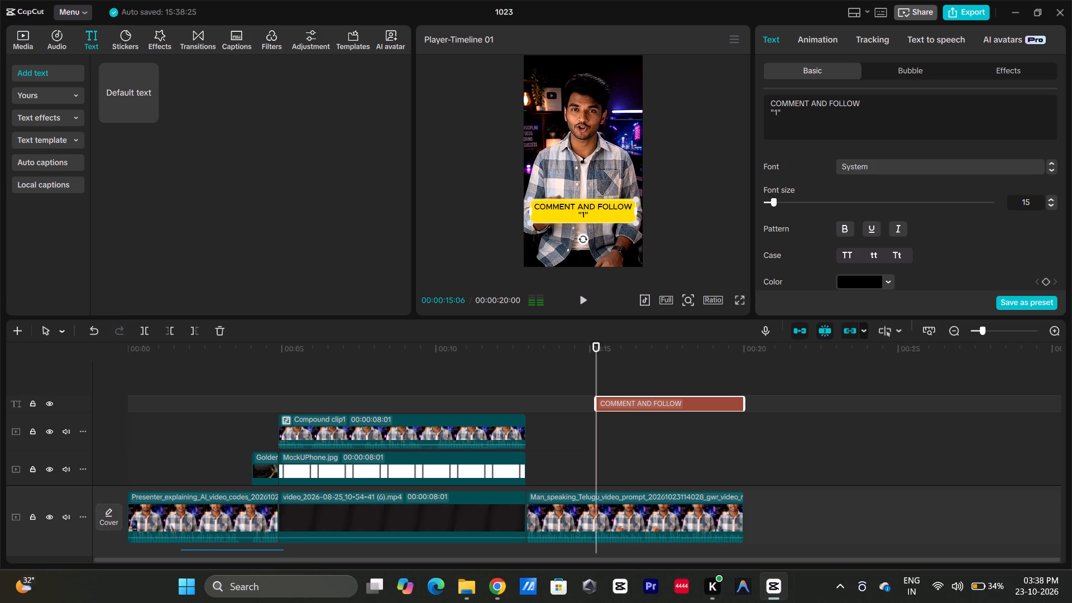
pyautogui.moveTo(867, 97); pyautogui.dragTo(862, 104)
pyautogui.moveTo(830, 106); pyautogui.dragTo(873, 101)
pyautogui.hotkey('ctrl', 'x')
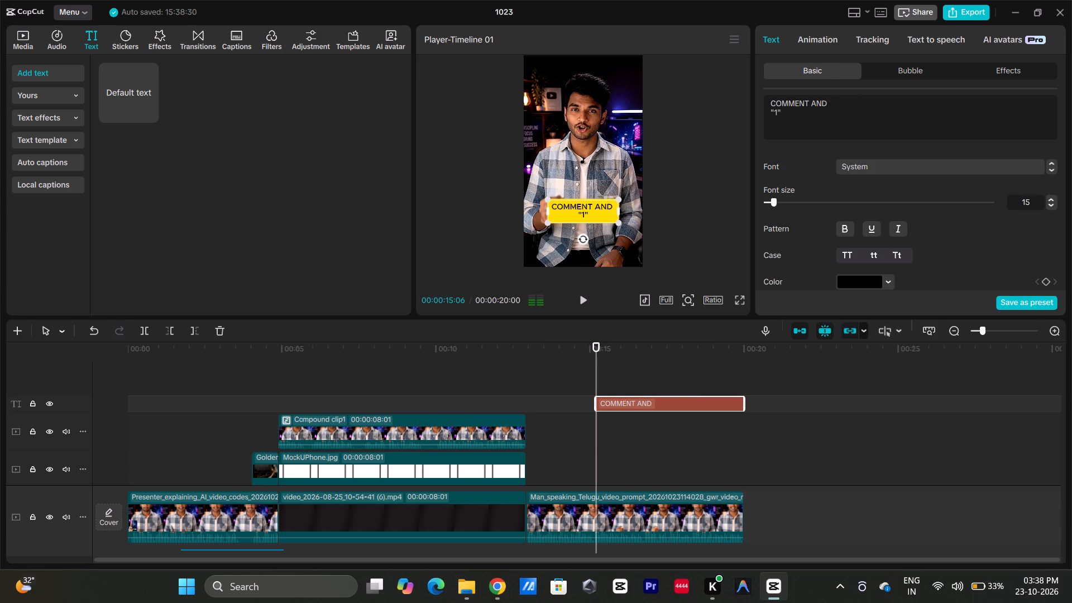
pyautogui.moveTo(811, 104); pyautogui.dragTo(773, 100)
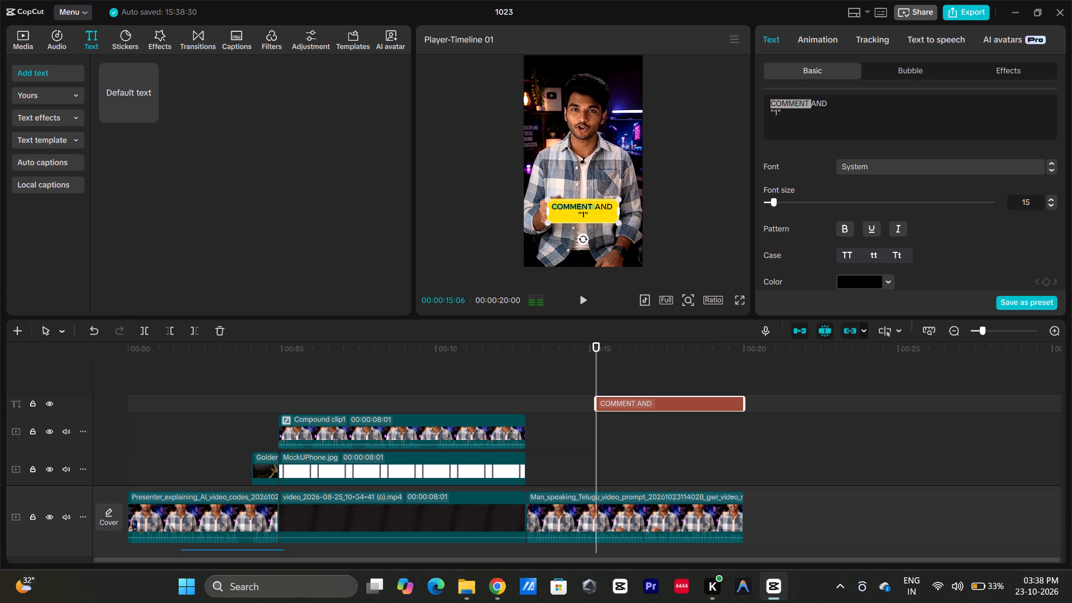
pyautogui.click(771, 105)
pyautogui.hotkey('ctrl', 'v')
# Move the word AND between FOLLOW and COMMENT so the caption's first line reads FOLLOW AND COMMENT.
pyautogui.moveTo(840, 106); pyautogui.dragTo(856, 105)
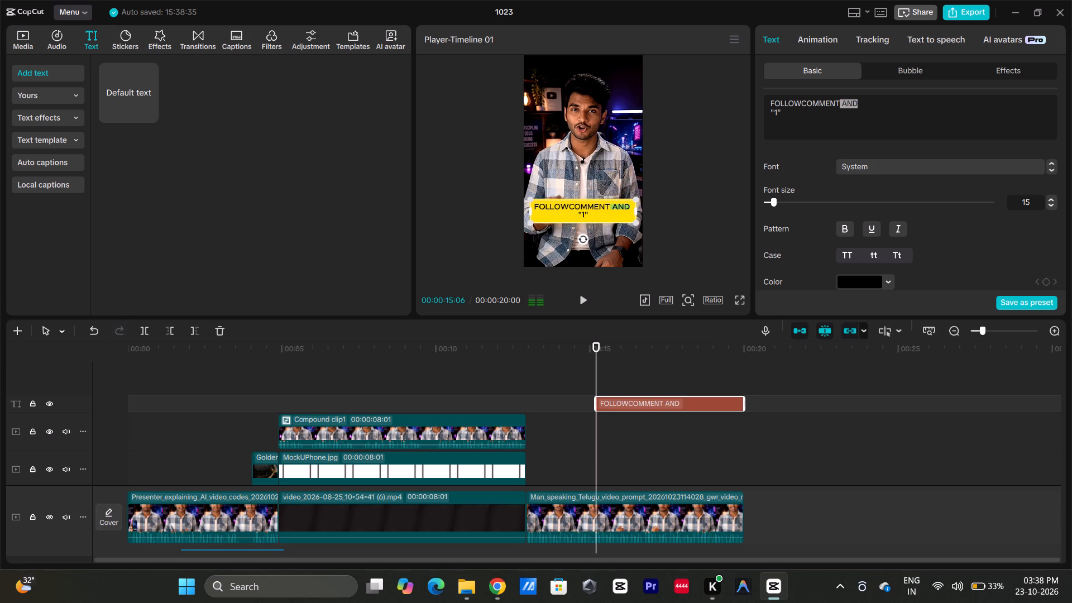
pyautogui.moveTo(856, 105); pyautogui.dragTo(859, 104)
pyautogui.hotkey('ctrl', 'c')
pyautogui.hotkey('ctrl', 'x')
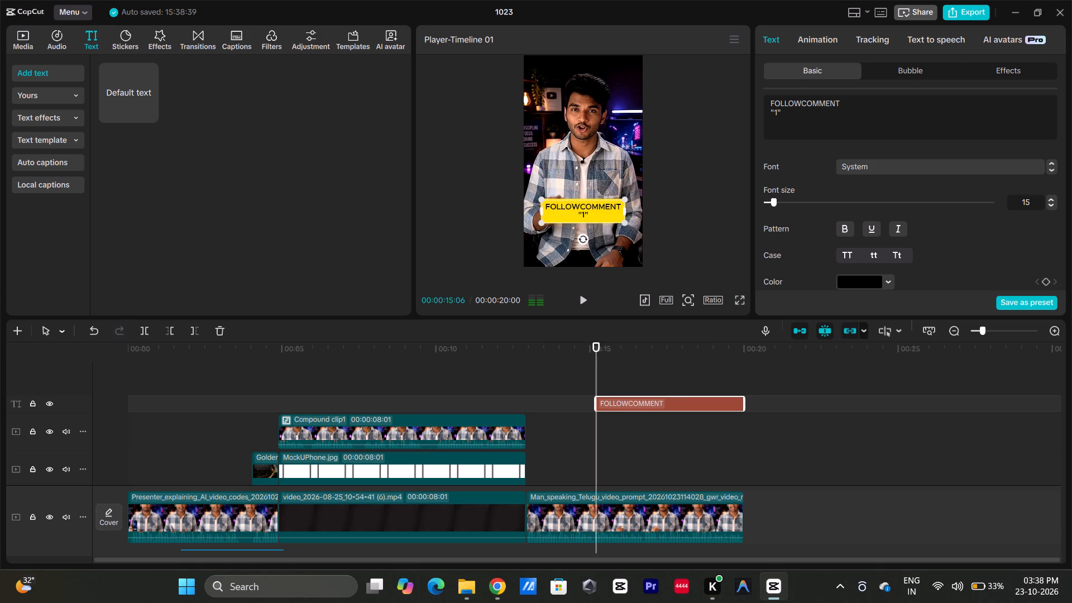
pyautogui.click(803, 109)
pyautogui.click(807, 103)
pyautogui.click(803, 101)
pyautogui.hotkey('ctrl', 'v')
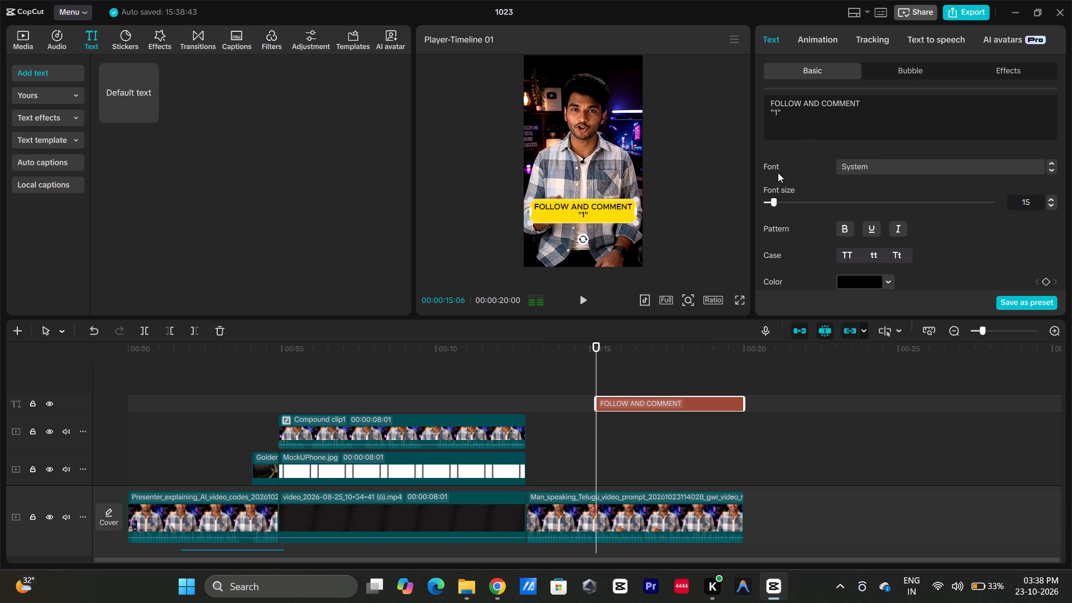
pyautogui.scroll(-9, 927, 200)
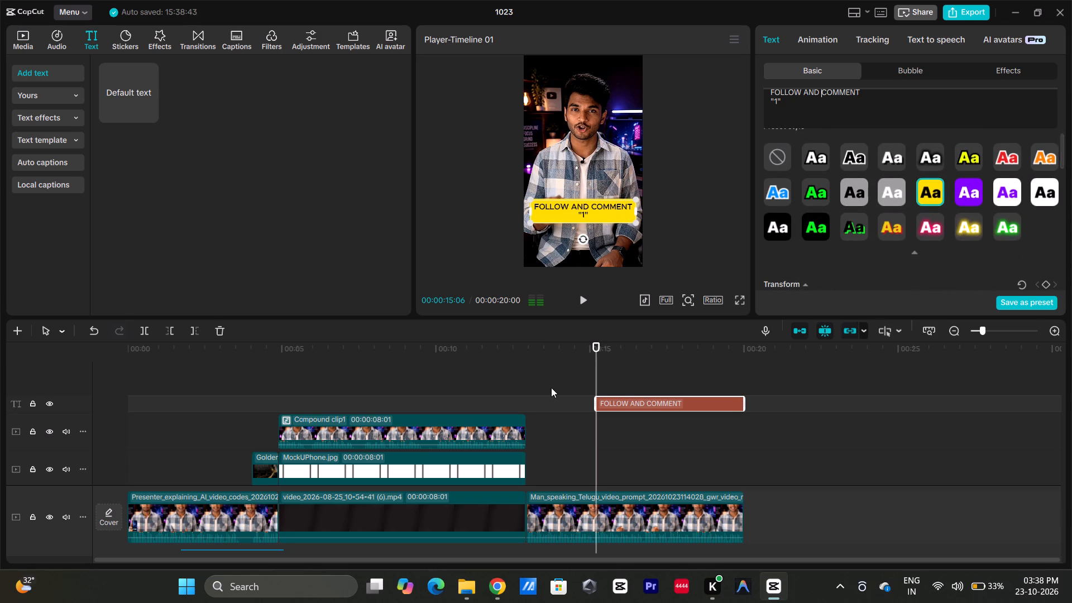
# Add the _MLT15.mov light leak on a track above the cut between the phone mockup section and the final presenter clip.
pyautogui.click(552, 389)
pyautogui.click(552, 393)
pyautogui.scroll(6, 552, 394)
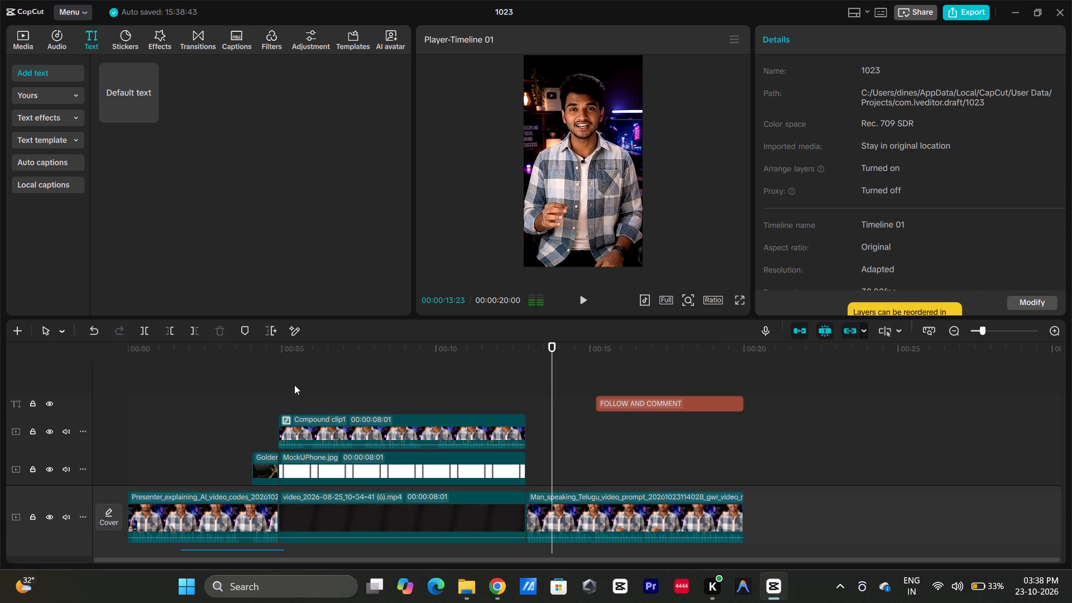
pyautogui.click(37, 50)
pyautogui.click(24, 49)
pyautogui.scroll(-3, 102, 131)
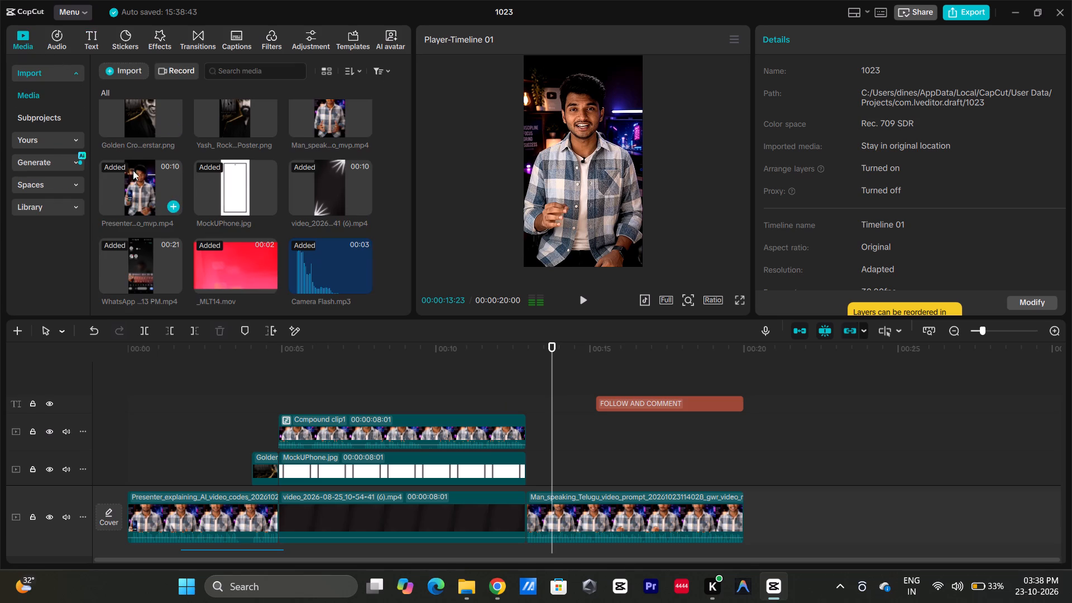
pyautogui.scroll(6, 231, 261)
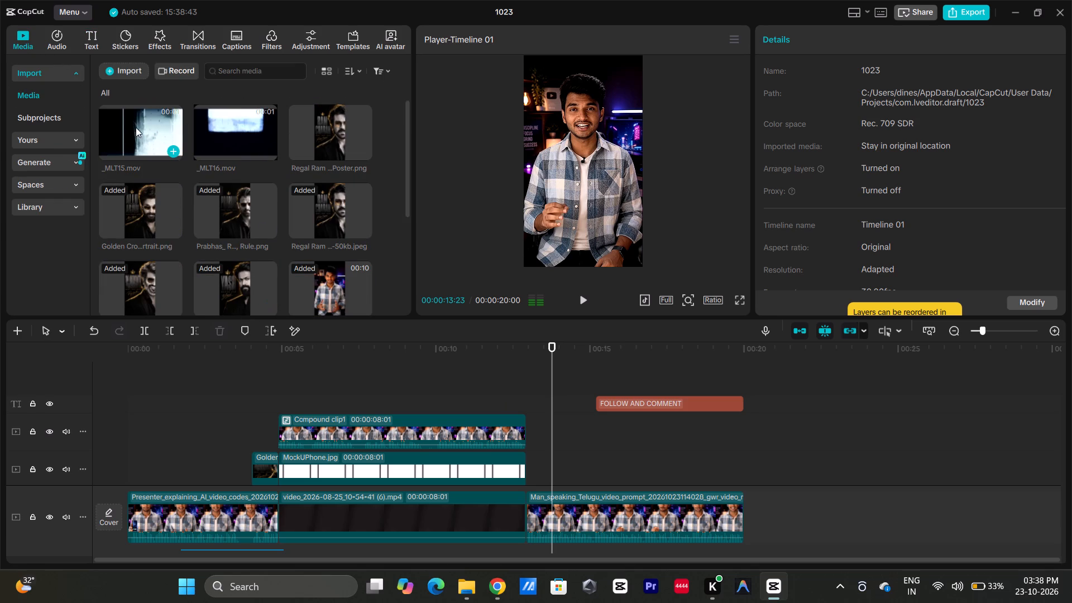
pyautogui.click(135, 127)
pyautogui.moveTo(133, 128); pyautogui.dragTo(518, 396)
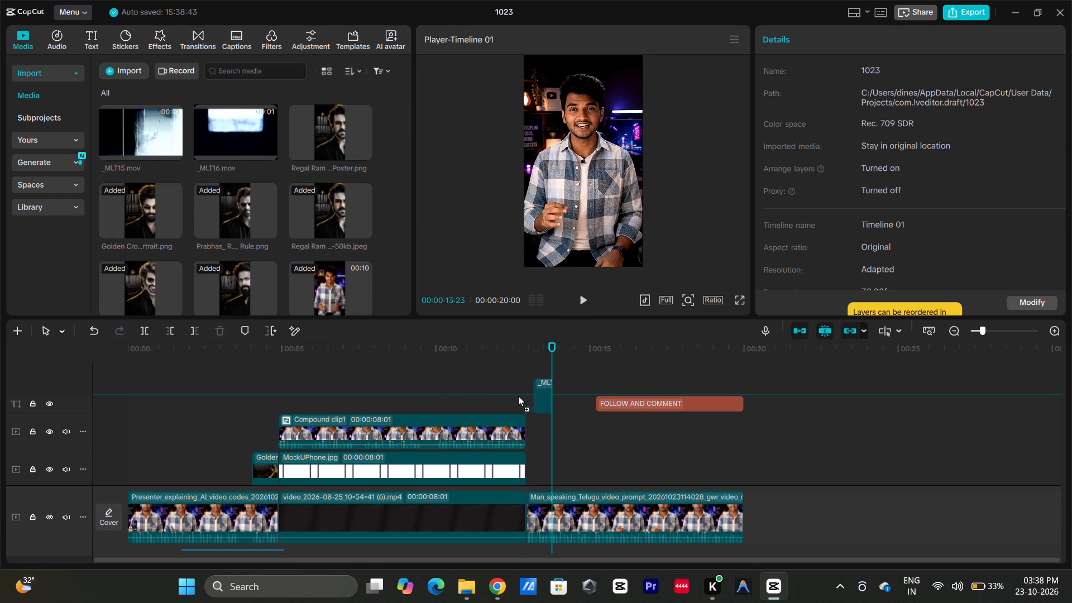
pyautogui.moveTo(518, 396); pyautogui.dragTo(521, 394)
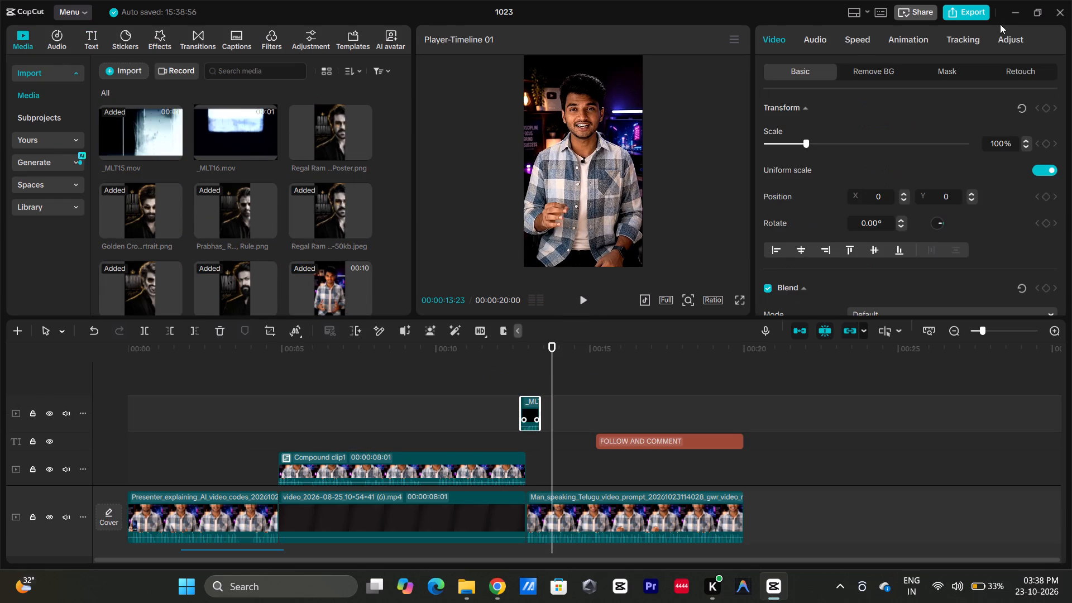
# Scale the _MLT15.mov light leak to 177% and rotate it to 90°.
pyautogui.click(1002, 145)
pyautogui.press('BackSpace')
pyautogui.press('BackSpace')
pyautogui.press('BackSpace')
pyautogui.write('177')
pyautogui.press('Return')
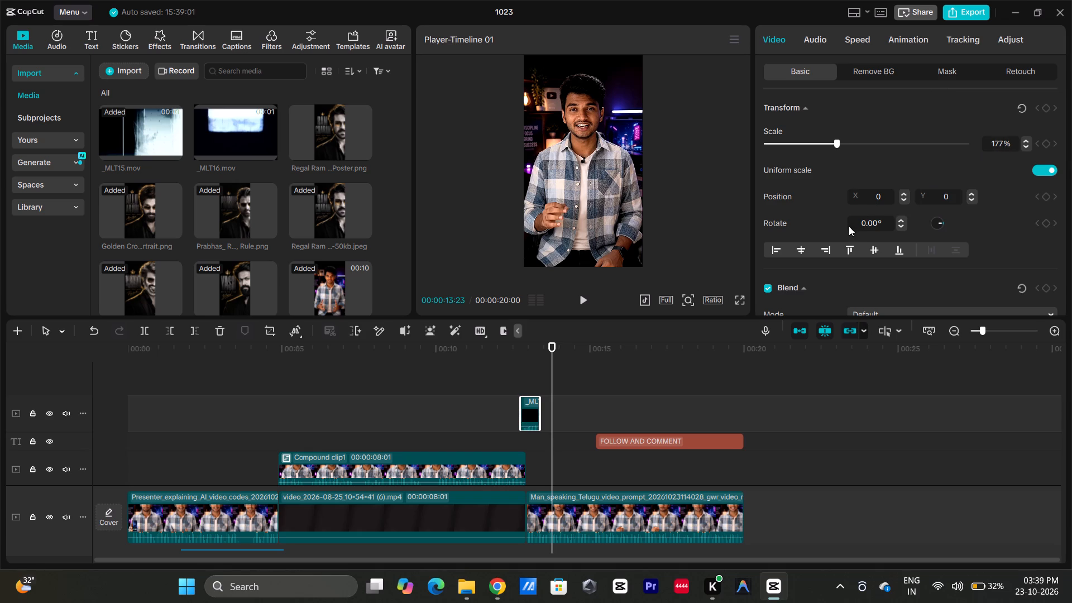
pyautogui.click(853, 222)
pyautogui.press('9')
pyautogui.press('Return')
# Set the light leak's blend mode to Screen.
pyautogui.scroll(-3, 853, 283)
pyautogui.click(882, 214)
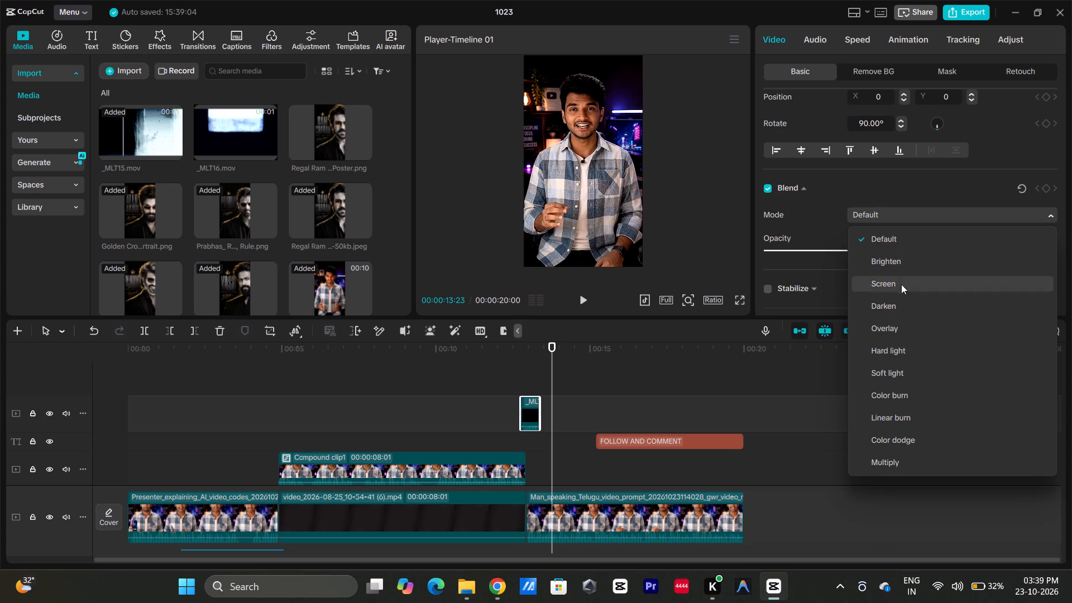
pyautogui.click(901, 284)
# Play the video from just before the new light leak to the end, and review it from the start in full screen.
pyautogui.click(505, 439)
pyautogui.press('space')
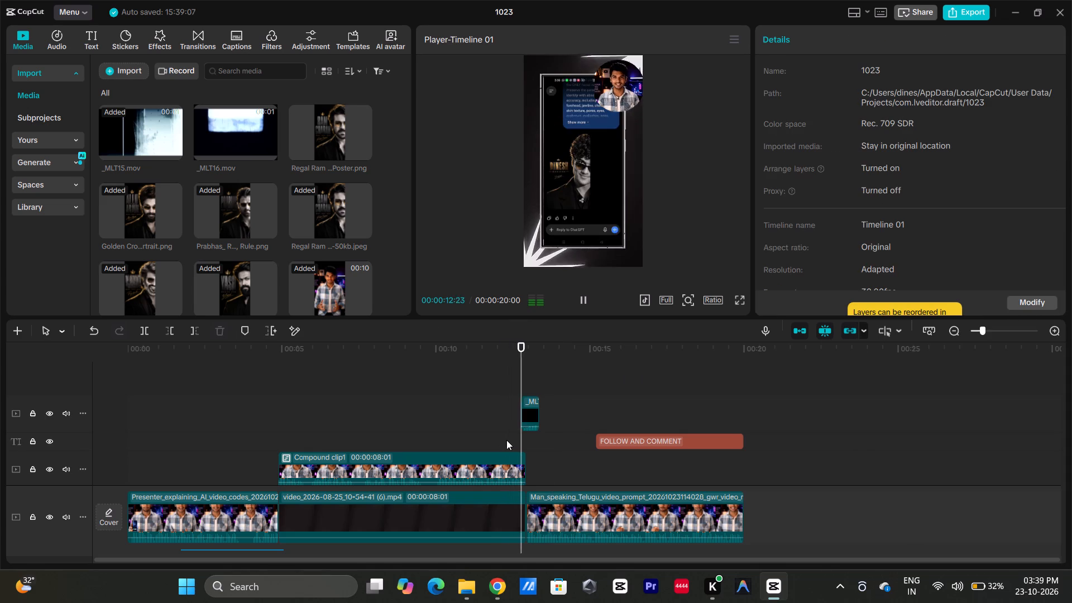
pyautogui.press('space')
pyautogui.press('space')
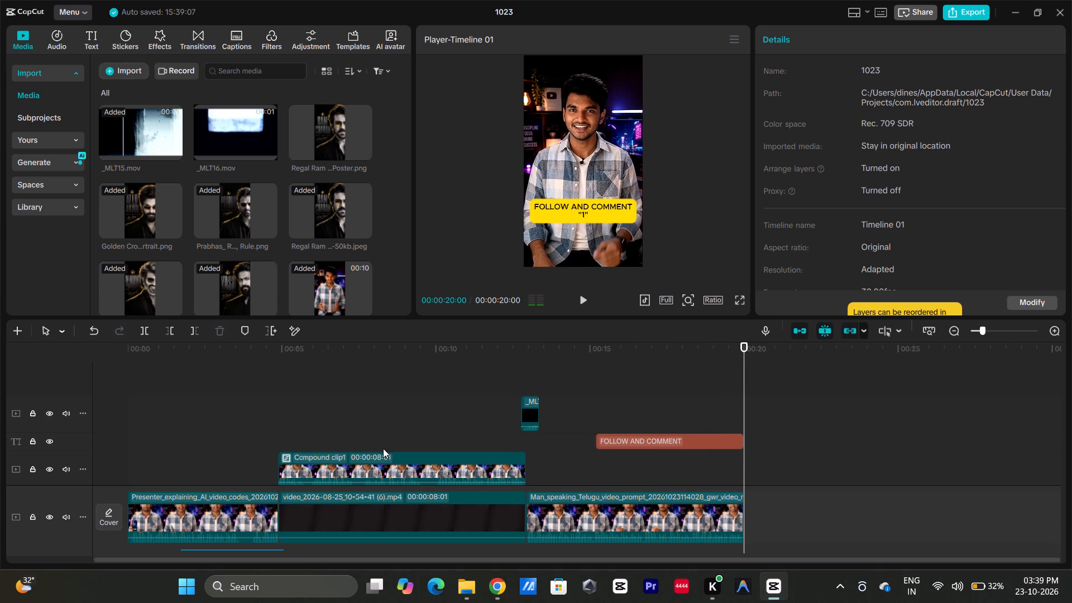
pyautogui.click(148, 444)
pyautogui.moveTo(148, 444); pyautogui.dragTo(58, 443)
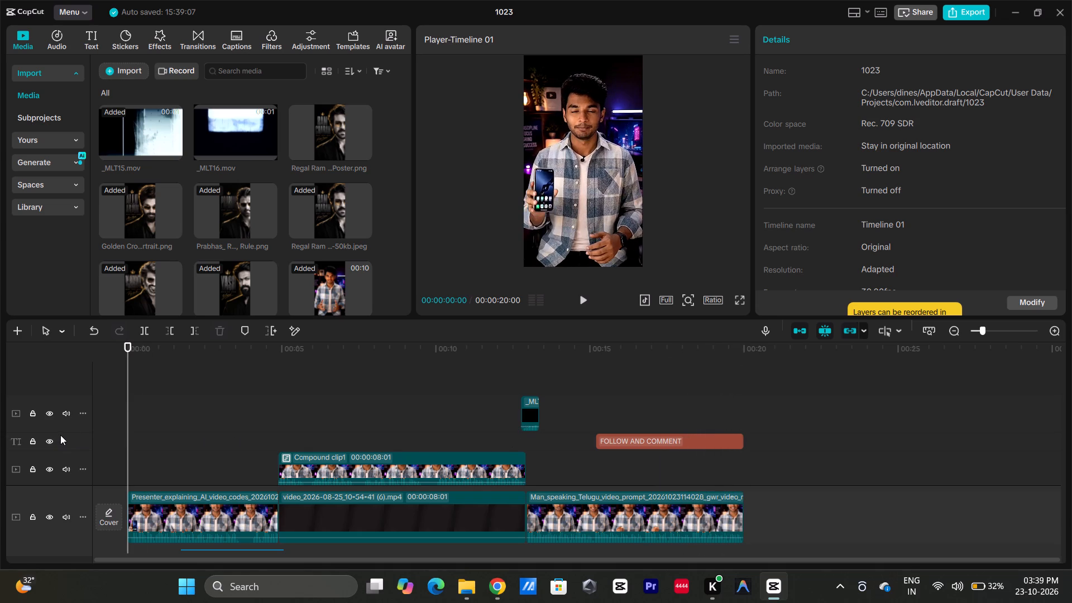
pyautogui.press('space')
pyautogui.press('space')
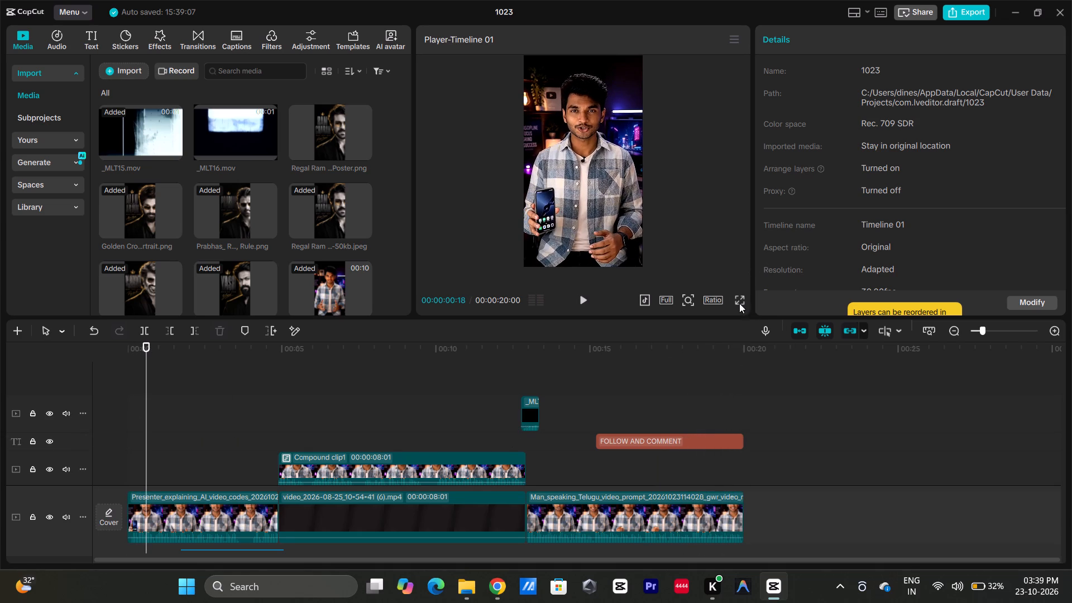
pyautogui.click(738, 303)
pyautogui.press('space')
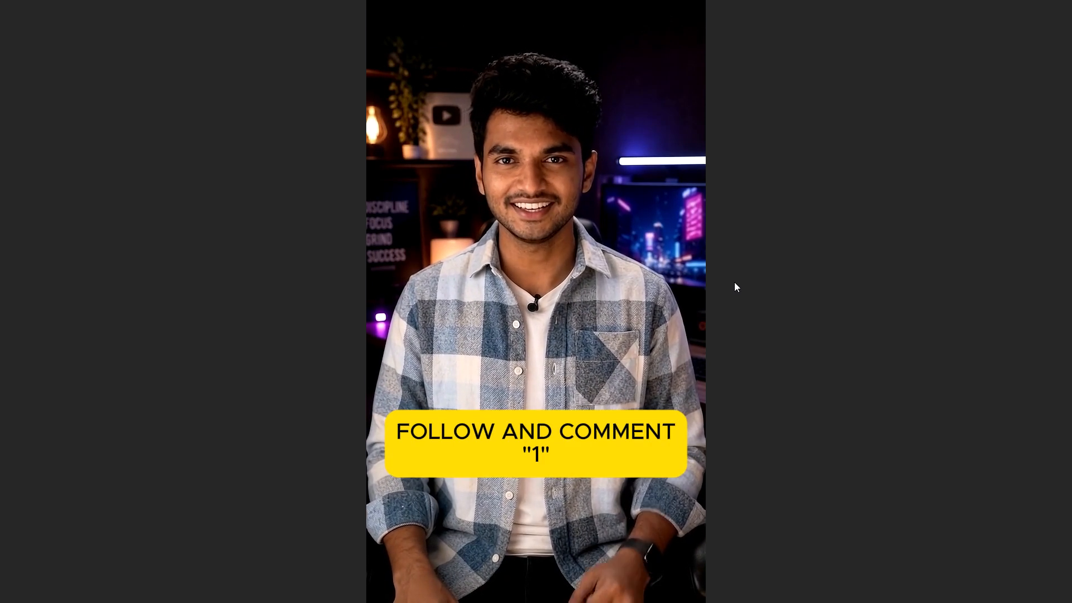
pyautogui.press('Escape')
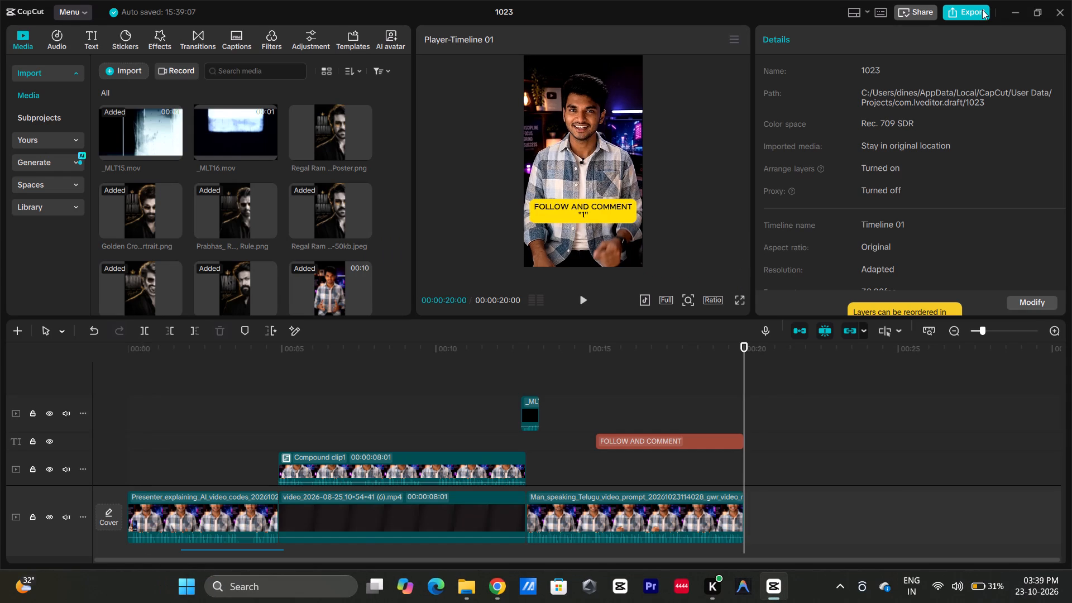
# Export the video as 1023 in 2K resolution, HEVC codec, mp4 format at 30fps, without sharing it.
pyautogui.click(982, 9)
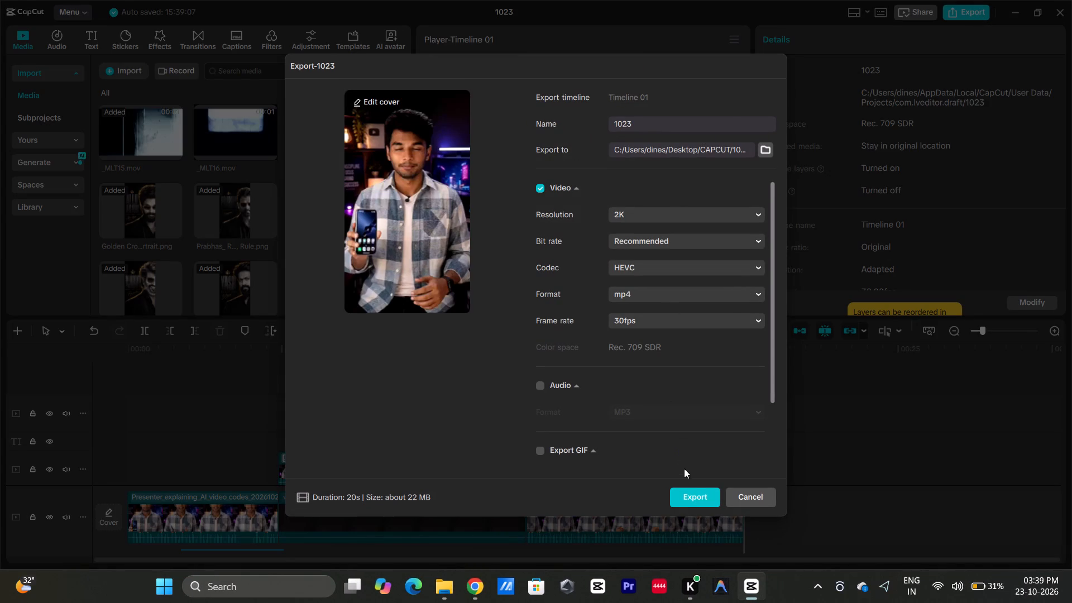
pyautogui.click(698, 499)
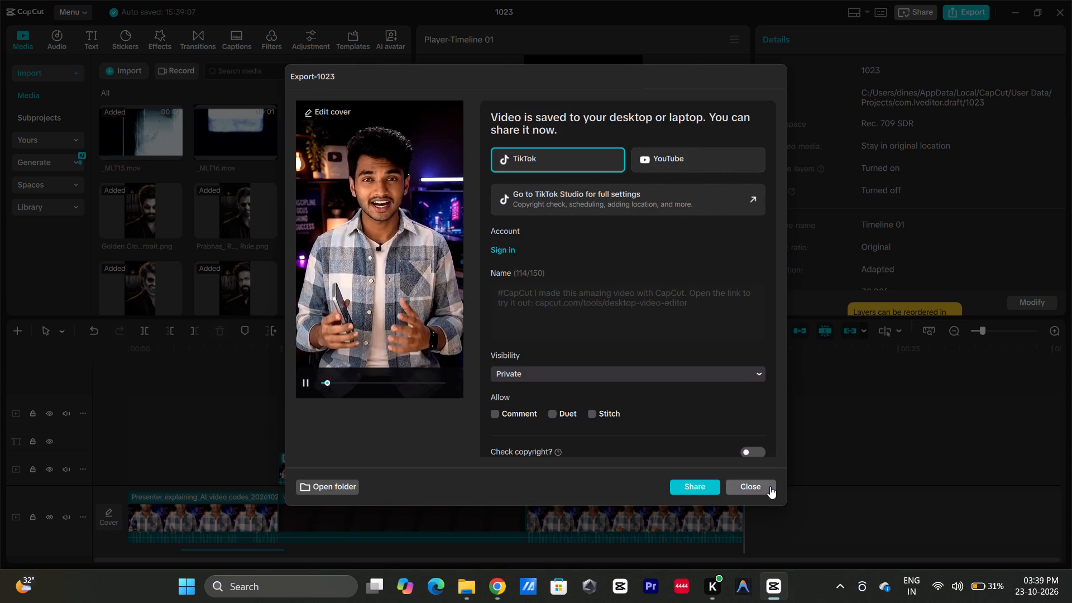
pyautogui.click(770, 486)
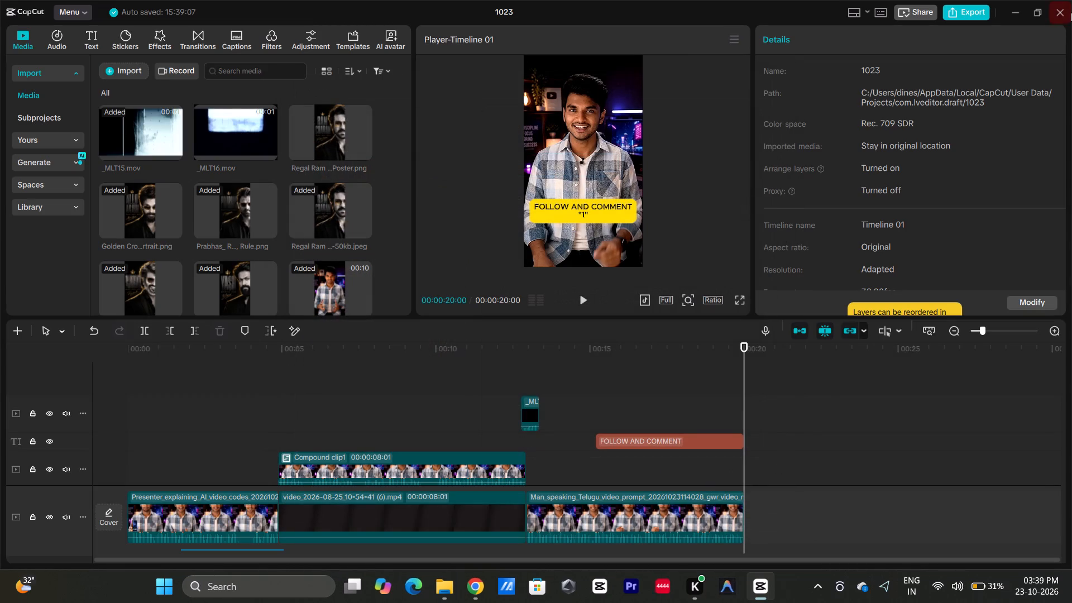